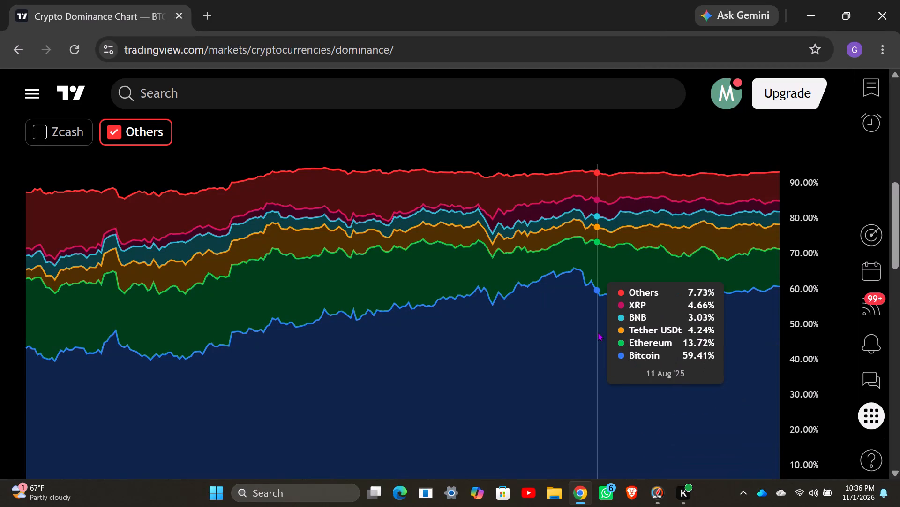
Open the forex market's rates page for the major currency pairs.
scroll(613, 329, "up", 4)
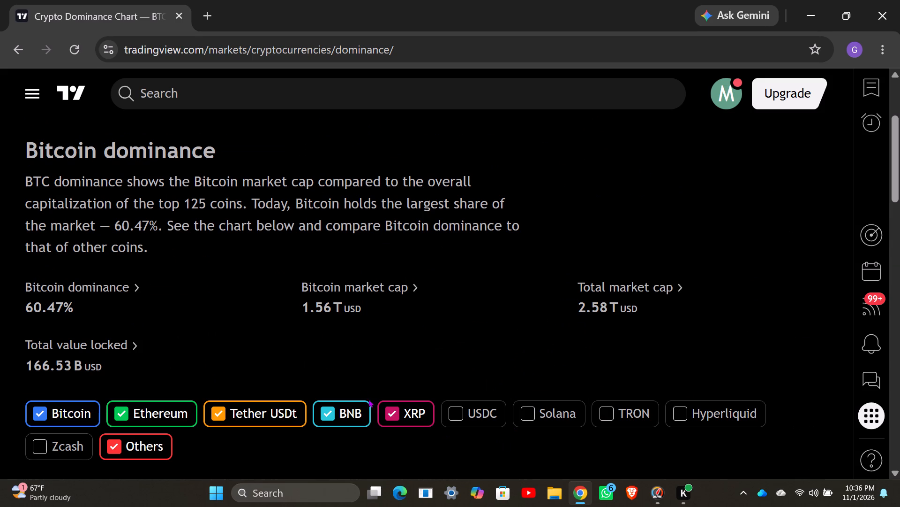
scroll(349, 255, "up", 5)
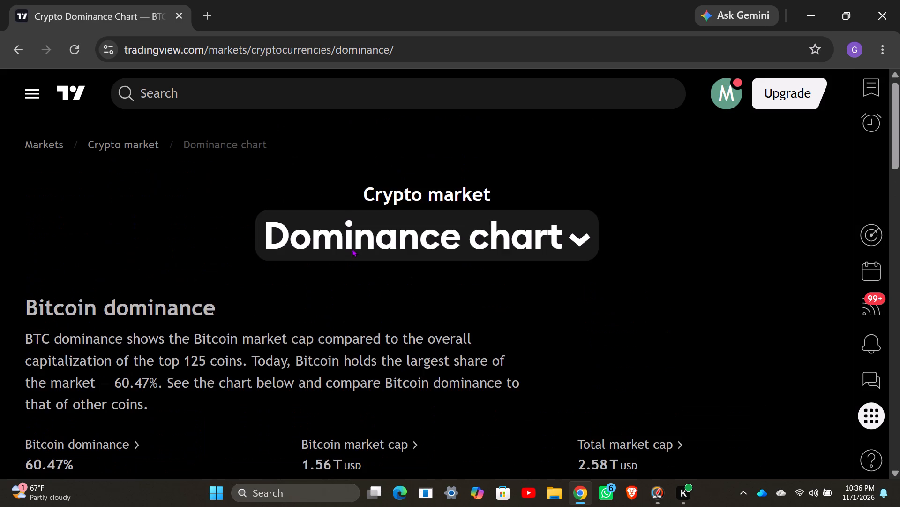
scroll(353, 247, "down", 3)
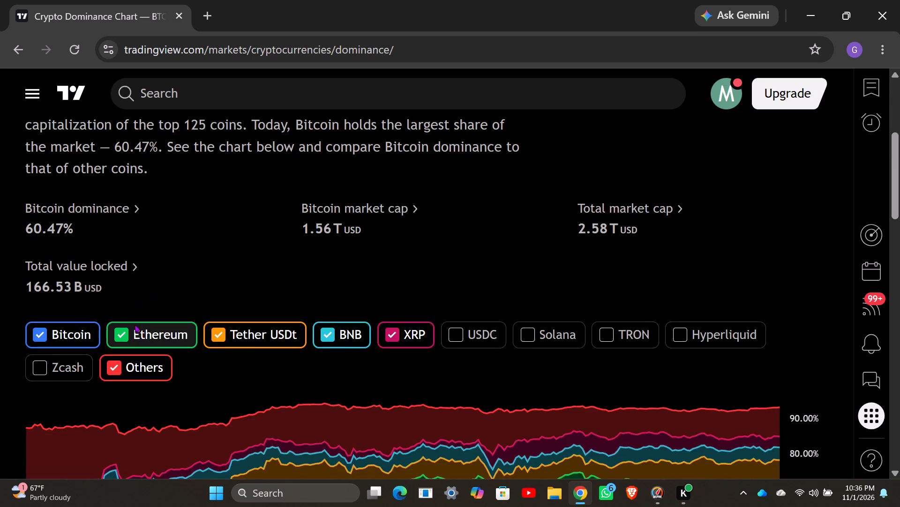
scroll(126, 257, "up", 4)
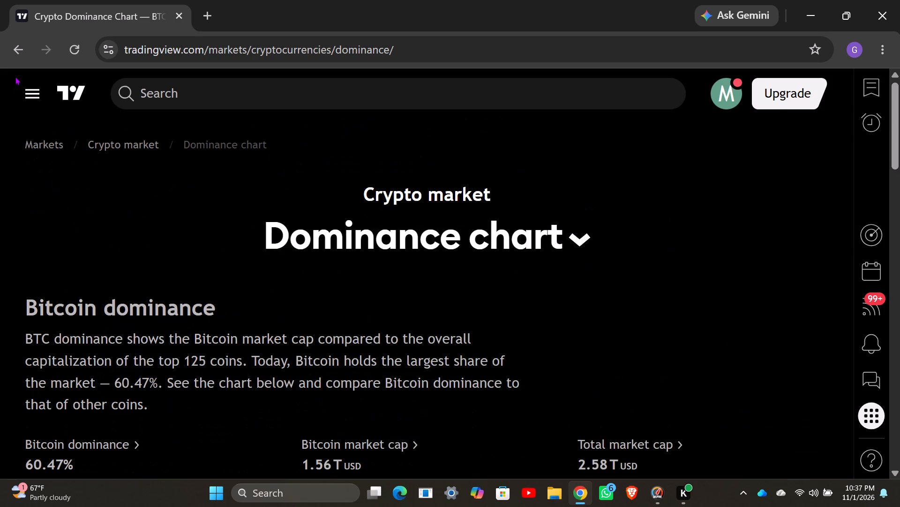
left_click(30, 93)
left_click(71, 195)
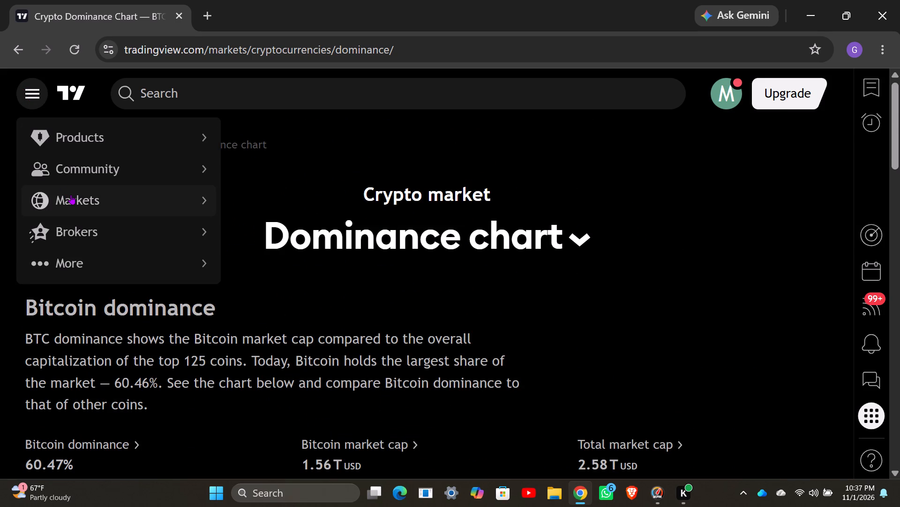
scroll(64, 377, "down", 1)
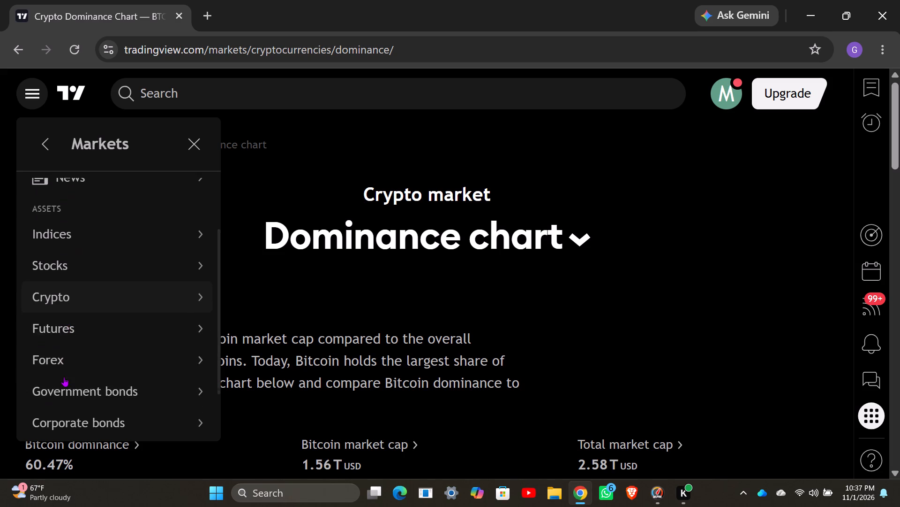
left_click(63, 367)
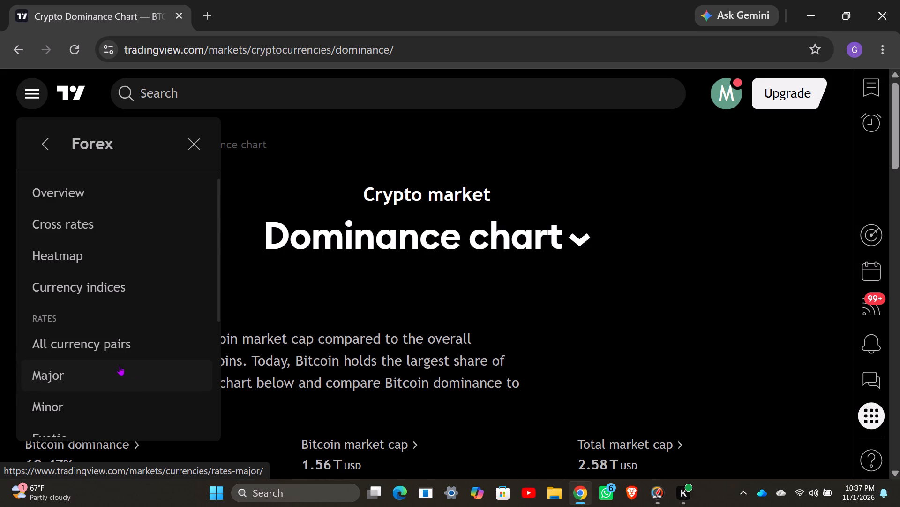
left_click(87, 376)
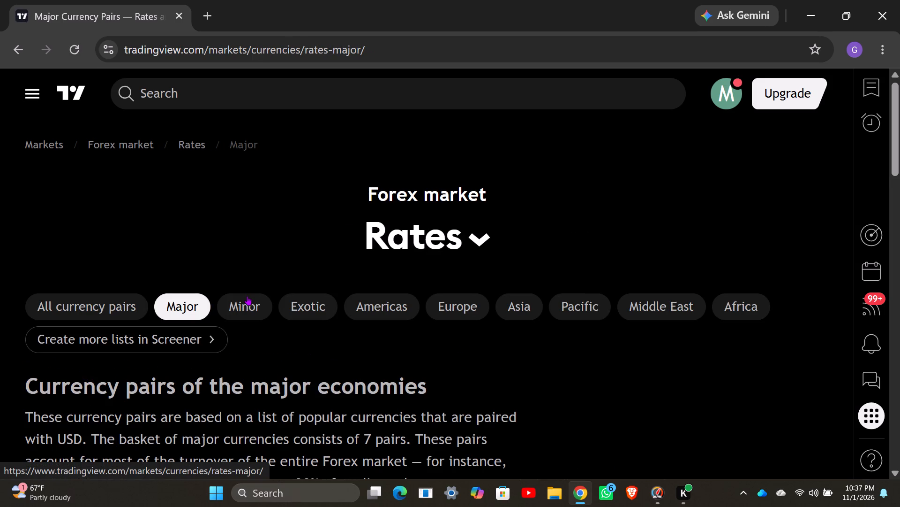
Open the EURUSD symbol from the major pairs list and display its full chart.
scroll(246, 298, "down", 5)
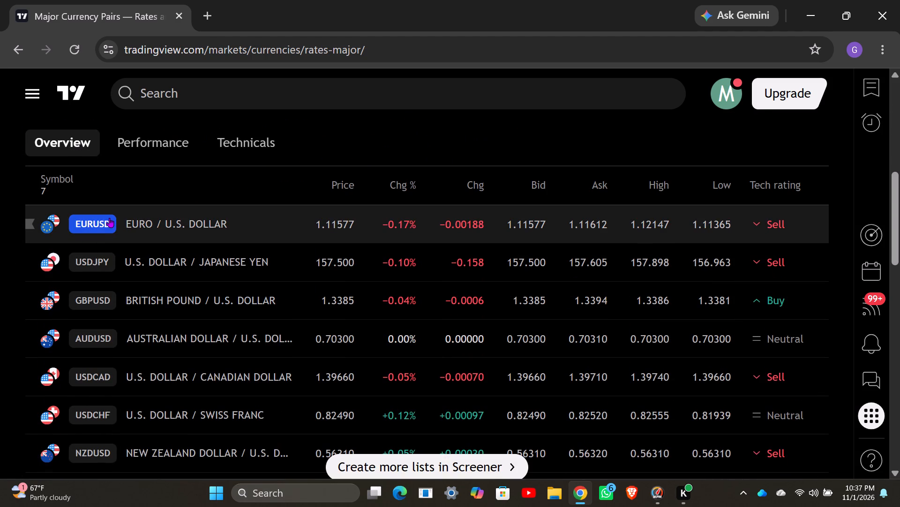
left_click(109, 218)
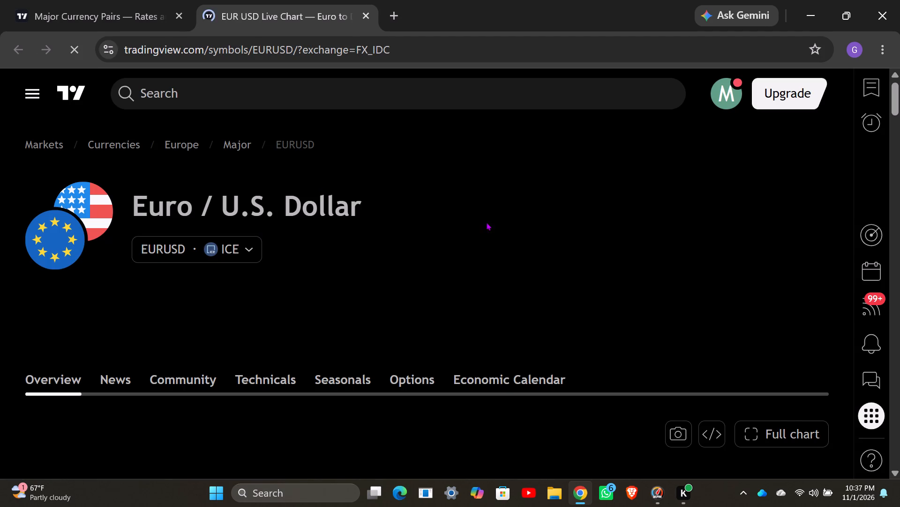
scroll(735, 367, "down", 2)
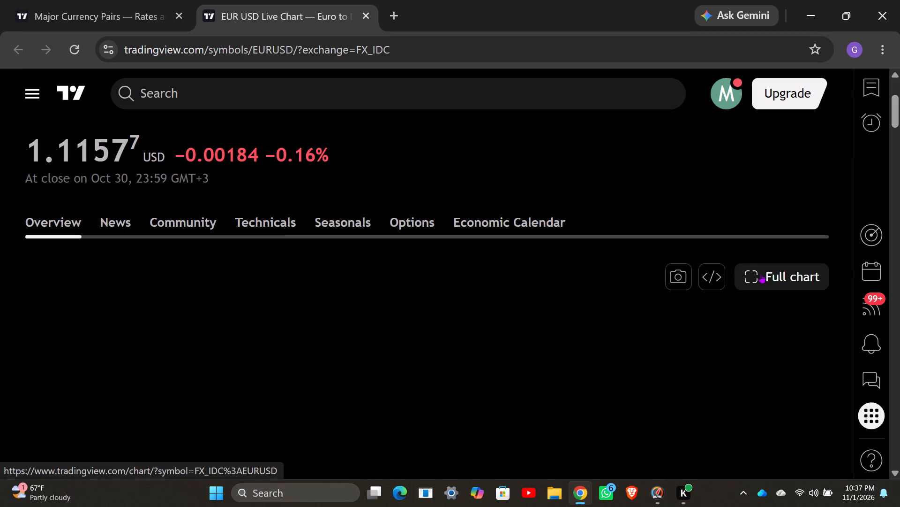
left_click(750, 277)
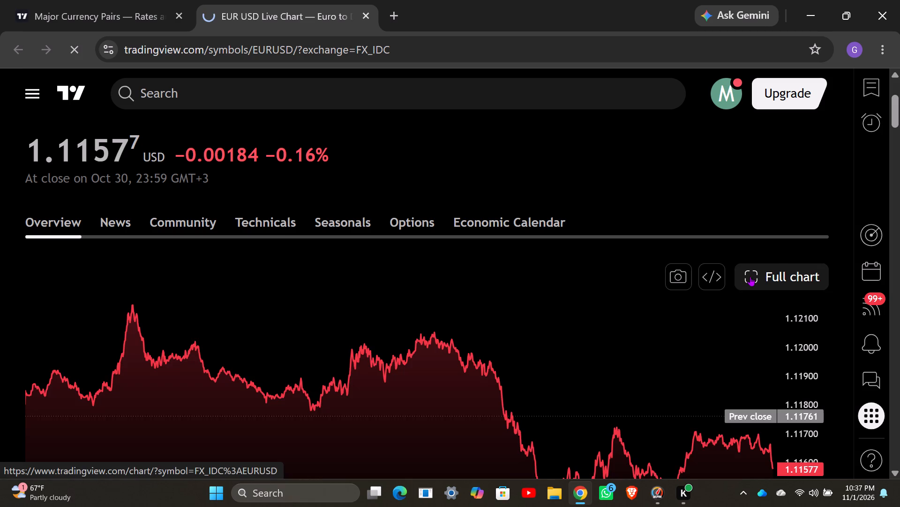
scroll(717, 307, "down", 2)
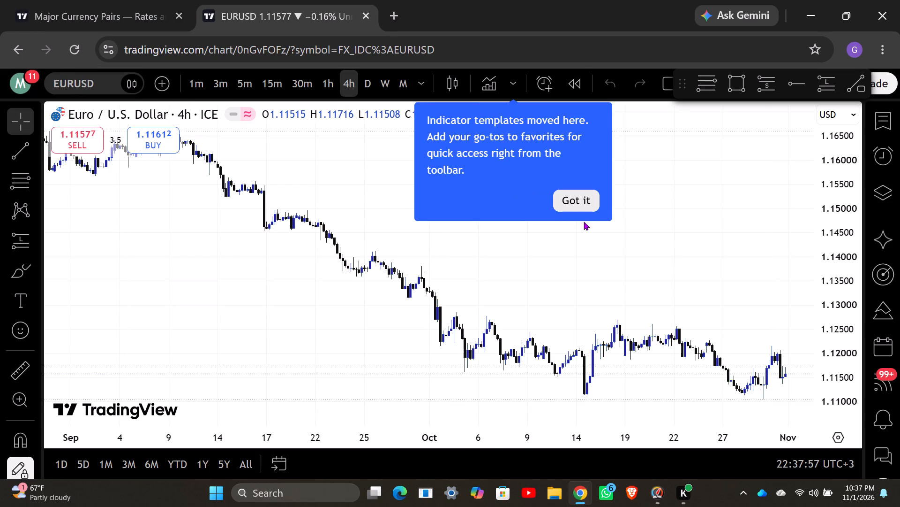
Switch the chart's symbol from EURUSD to XAUUSD, the Gold commodity CFD.
left_click(91, 85)
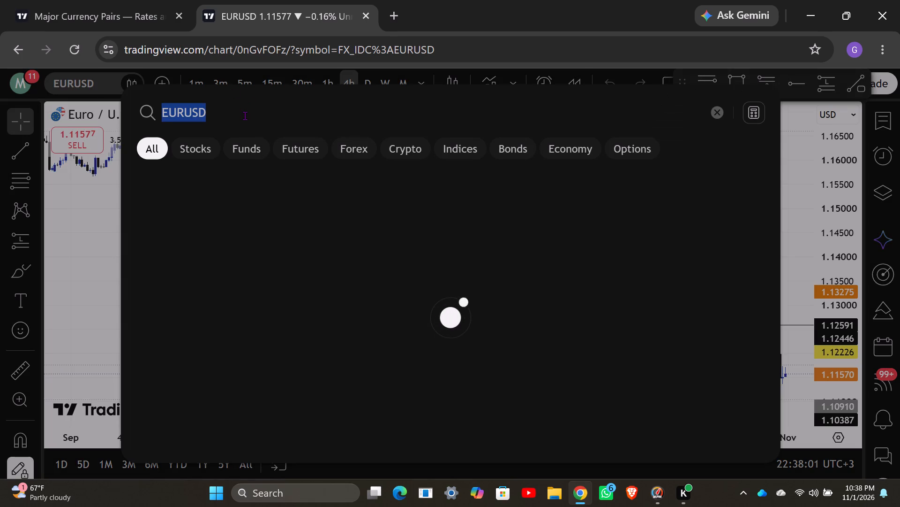
left_click(245, 115)
key("BackSpace")
key("BackSpace")
key("BackSpace")
key("BackSpace")
key("BackSpace")
key("BackSpace")
key("BackSpace")
key("BackSpace")
key("BackSpace")
key("BackSpace")
key("BackSpace")
key("BackSpace")
key("BackSpace")
key("BackSpace")
key("BackSpace")
key("BackSpace")
key("BackSpace")
key("BackSpace")
key("BackSpace")
key("BackSpace")
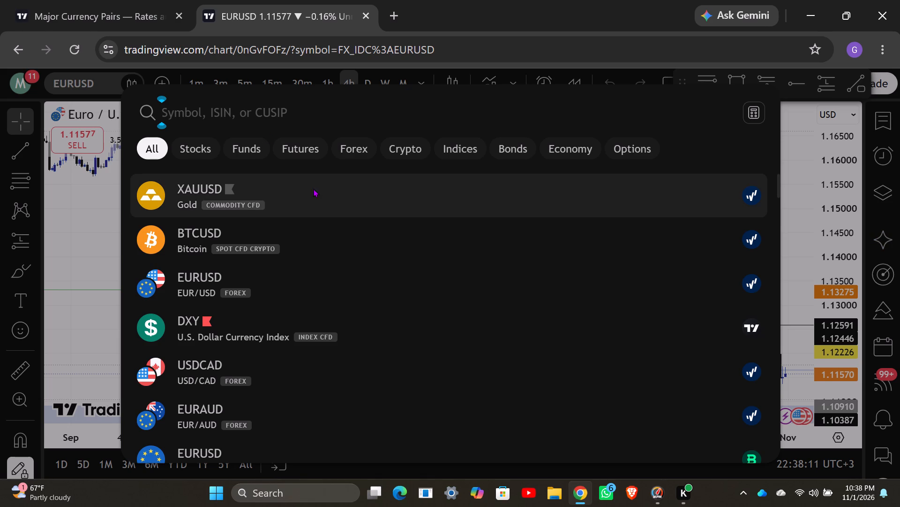
left_click(304, 197)
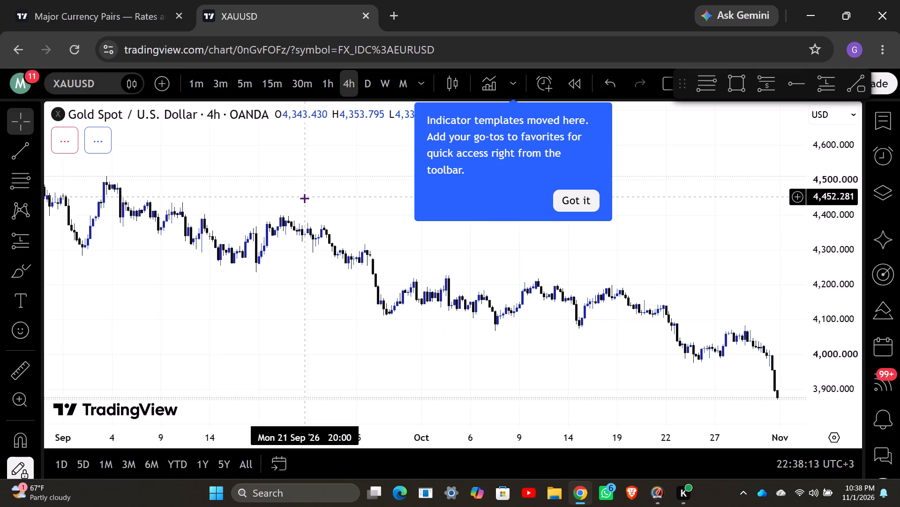
Delete the shaded rectangle that starts around 24 September and has its lower edge at 4,191.196.
left_click_drag(377, 279, 329, 253)
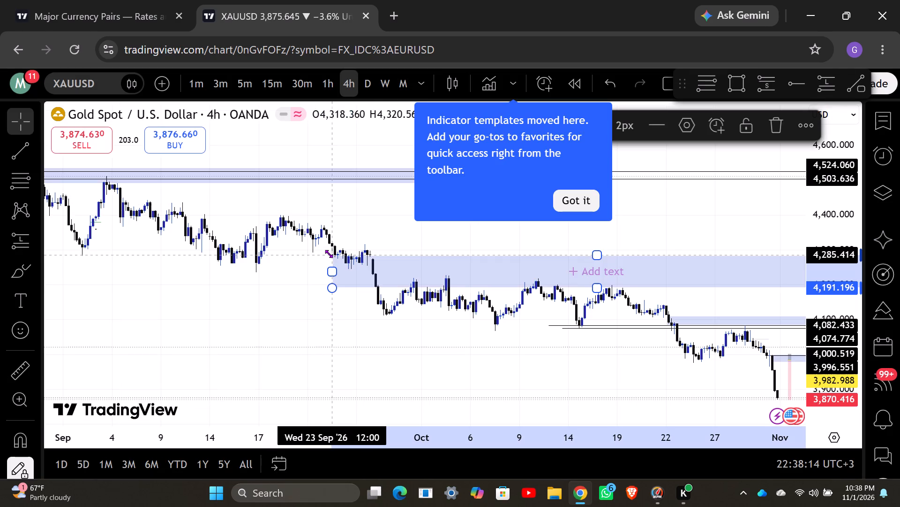
left_click_drag(329, 253, 342, 261)
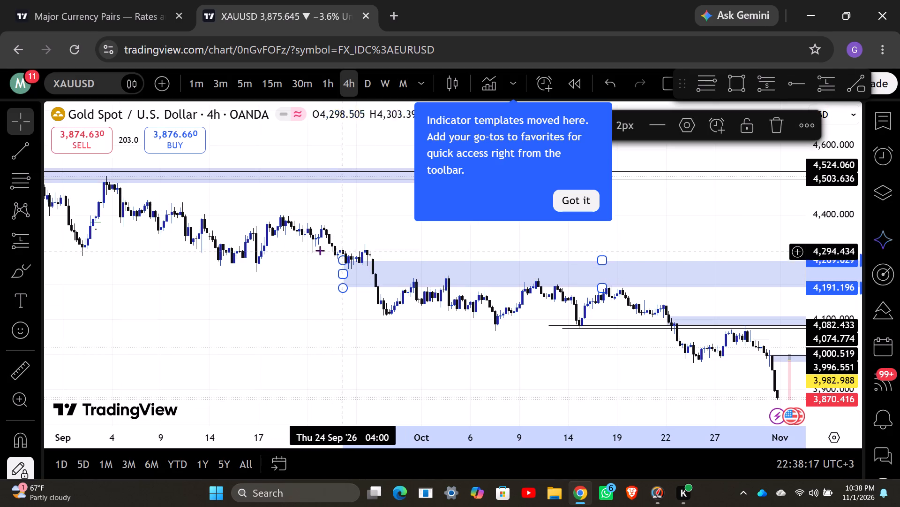
left_click(26, 117)
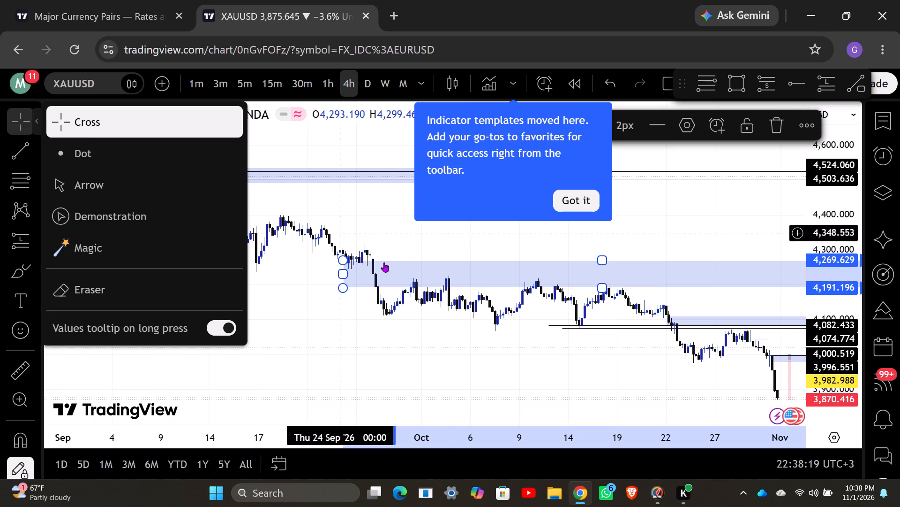
left_click(400, 272)
key("BackSpace")
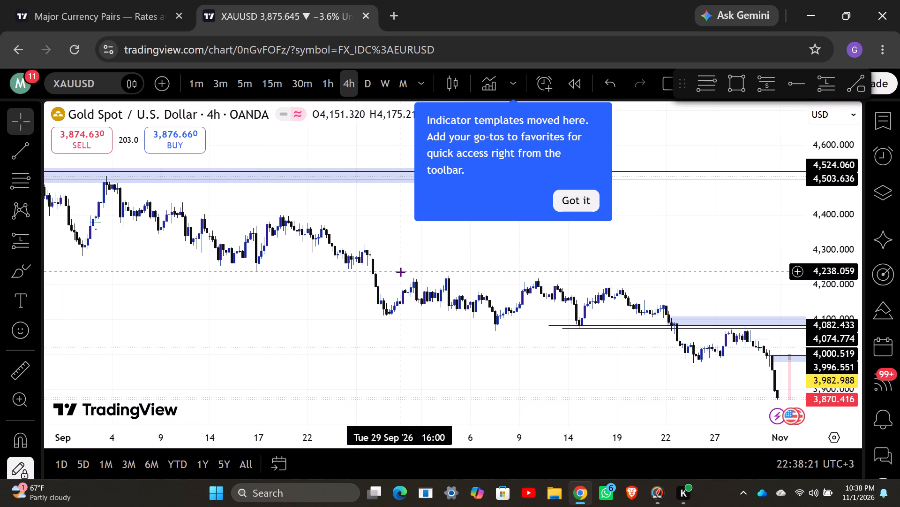
Delete the long shaded rectangle just above the 4,082.433 line, starting around 22 October.
left_click_drag(441, 285, 112, 231)
left_click_drag(454, 334, 455, 333)
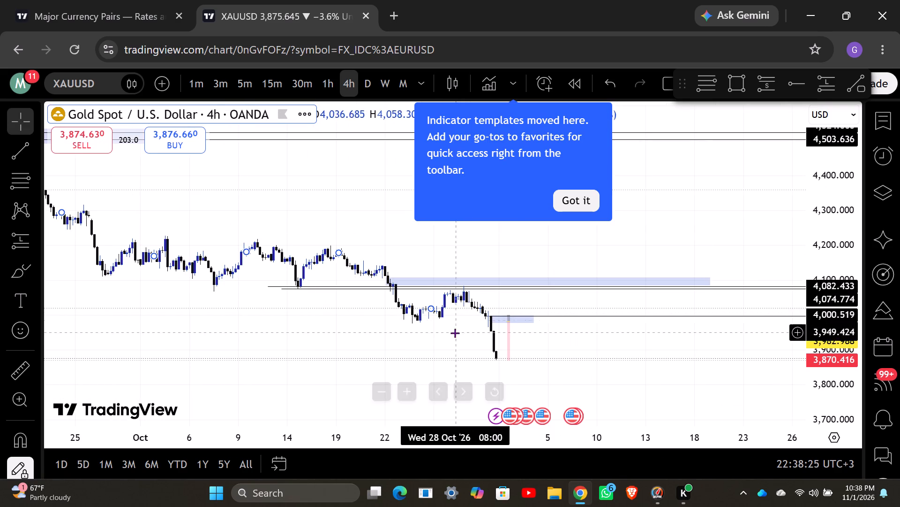
left_click_drag(455, 333, 466, 292)
left_click(743, 282)
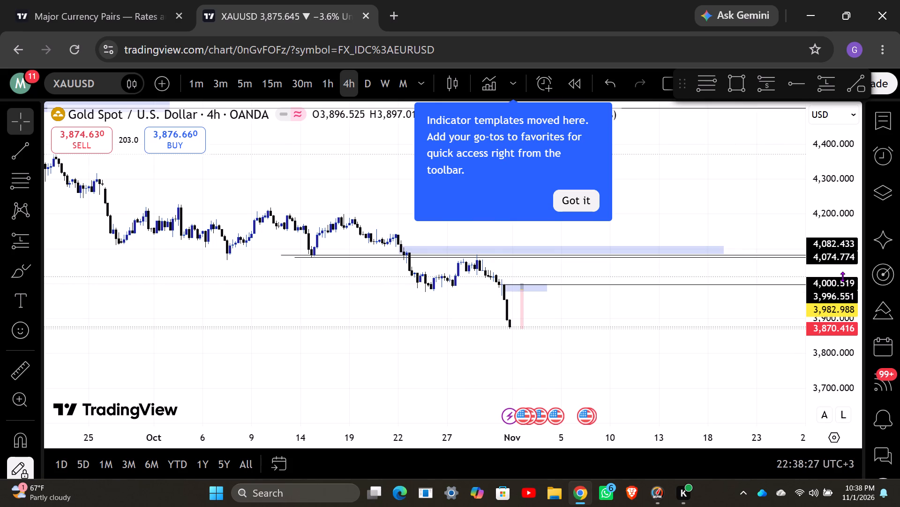
scroll(837, 277, "up", 8)
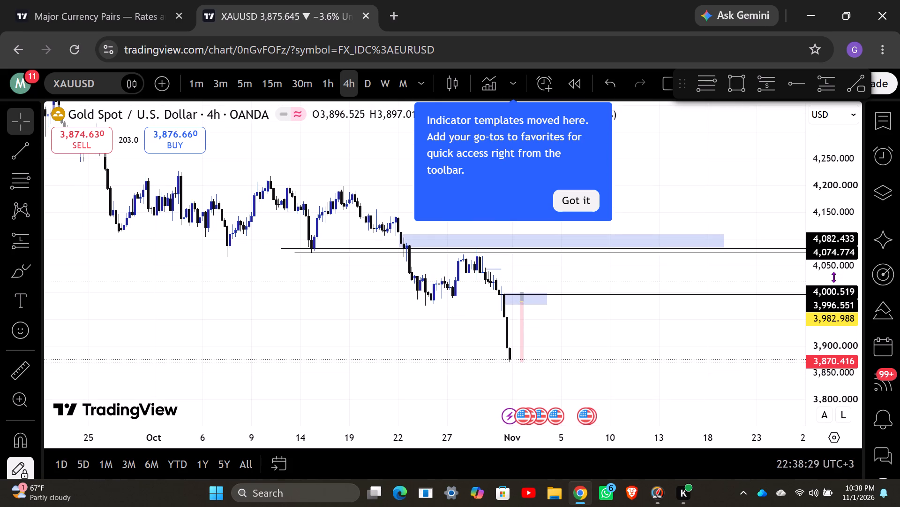
left_click_drag(394, 331, 350, 365)
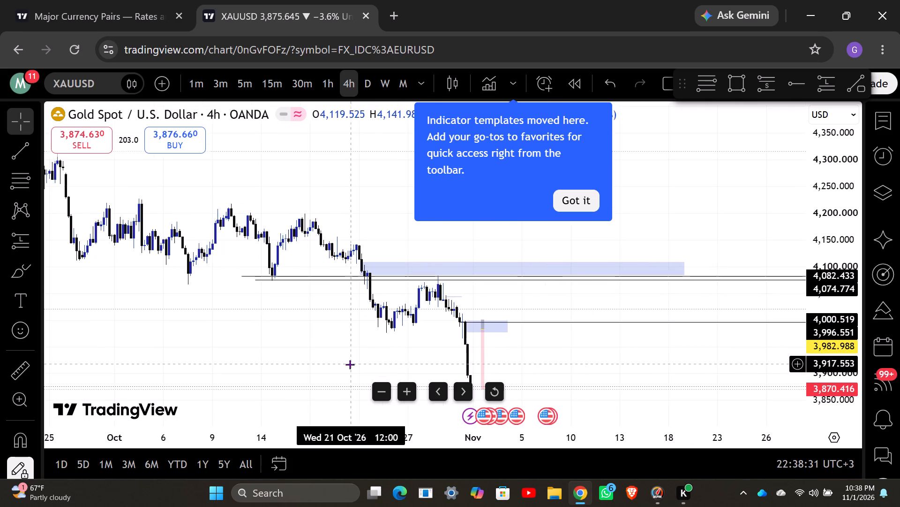
left_click(393, 269)
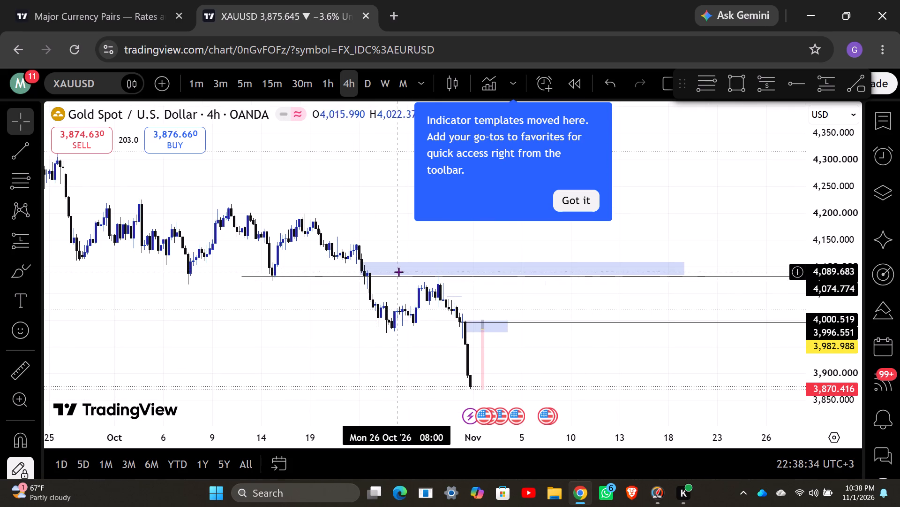
left_click(363, 269)
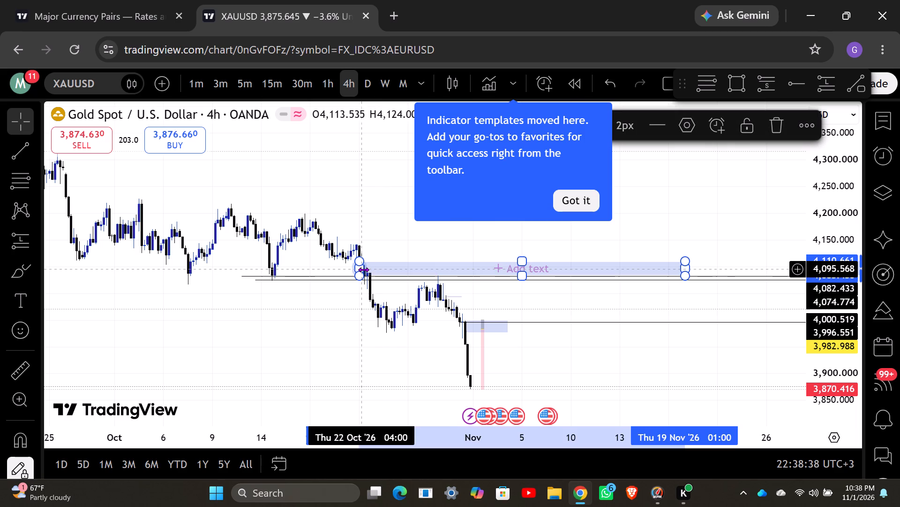
key("BackSpace")
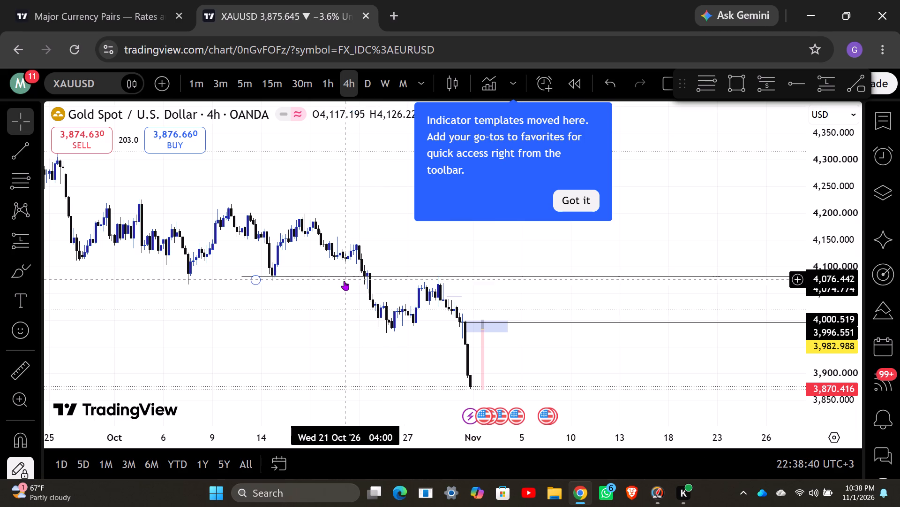
Delete the two horizontal rays at 4,082.433 and 4,074.774.
left_click(342, 276)
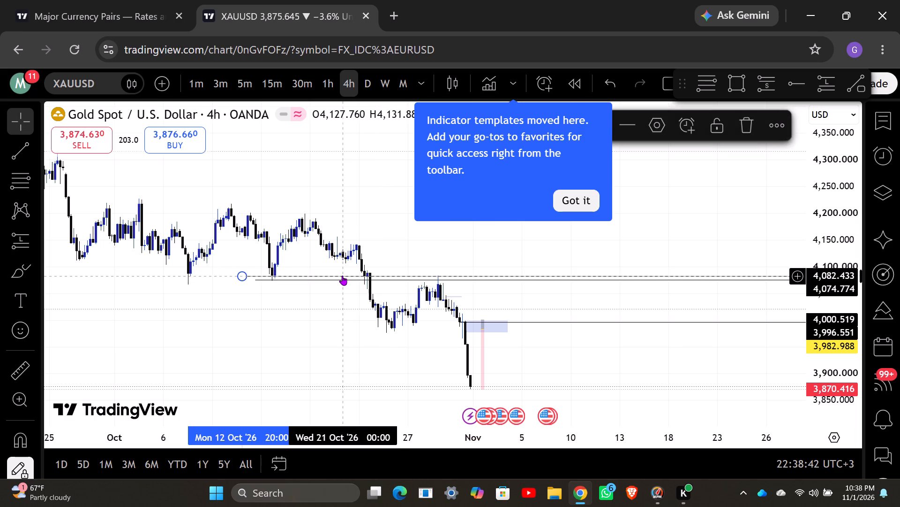
key("BackSpace")
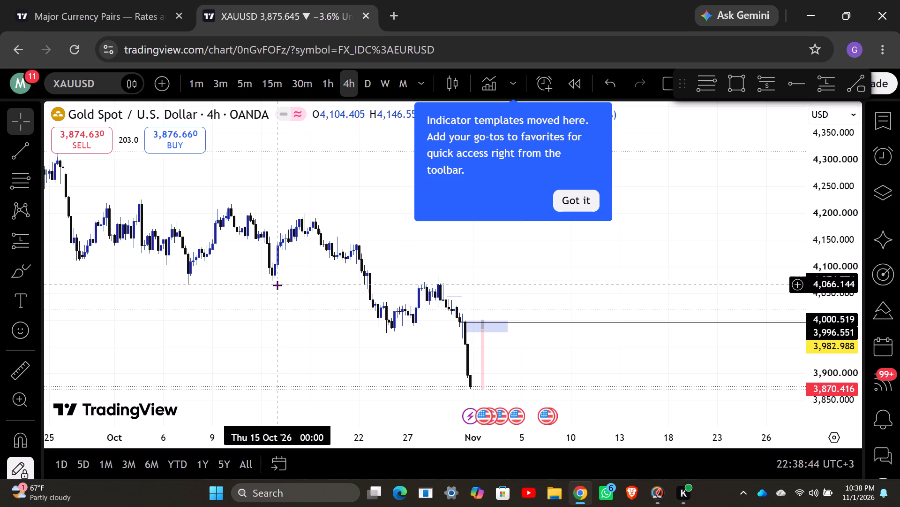
left_click(277, 282)
key("BackSpace")
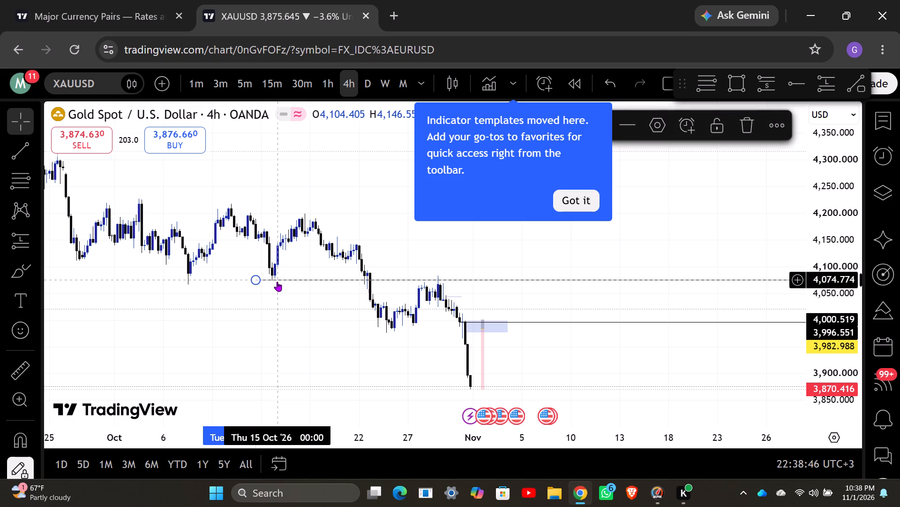
Delete the small drawing beside the late-October candles, just above 4,033.
left_click(460, 301)
key("BackSpace")
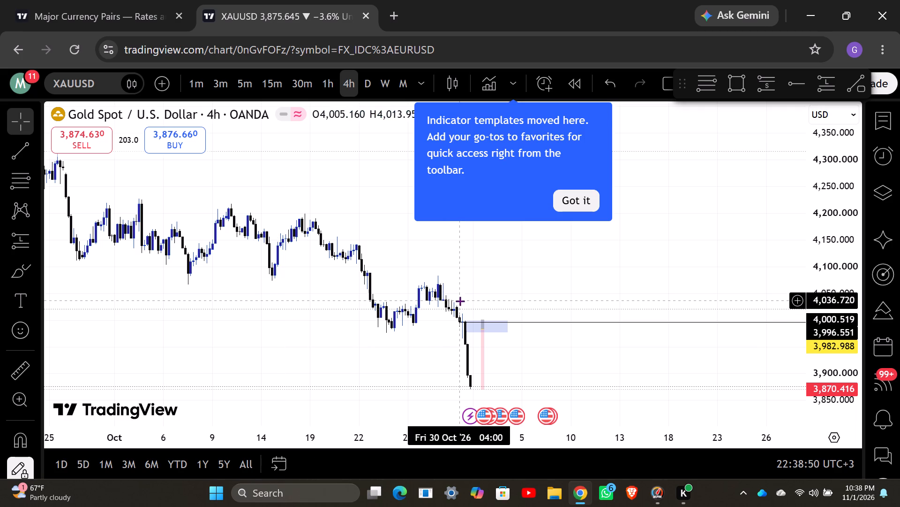
Delete the short position drawing and the small shaded rectangle below the 3,996.551 line in early November.
left_click(483, 330)
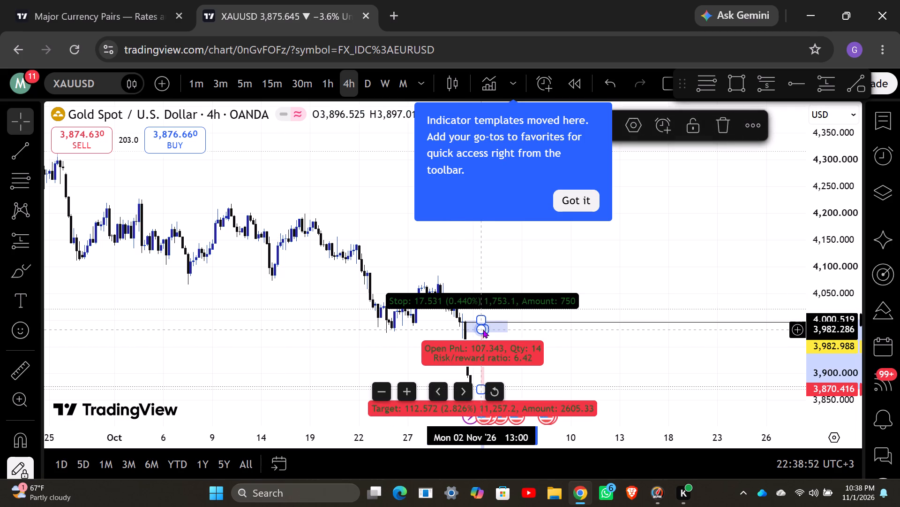
key("BackSpace")
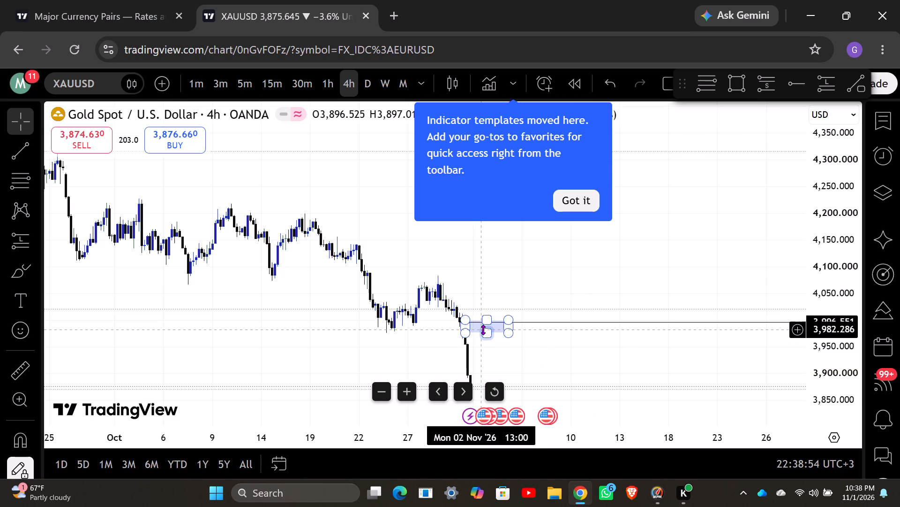
key("BackSpace")
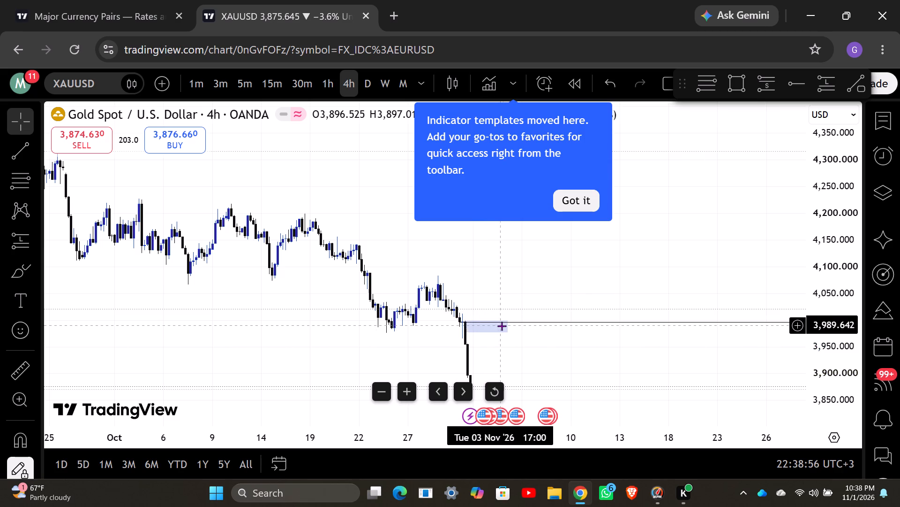
left_click(508, 328)
key("BackSpace")
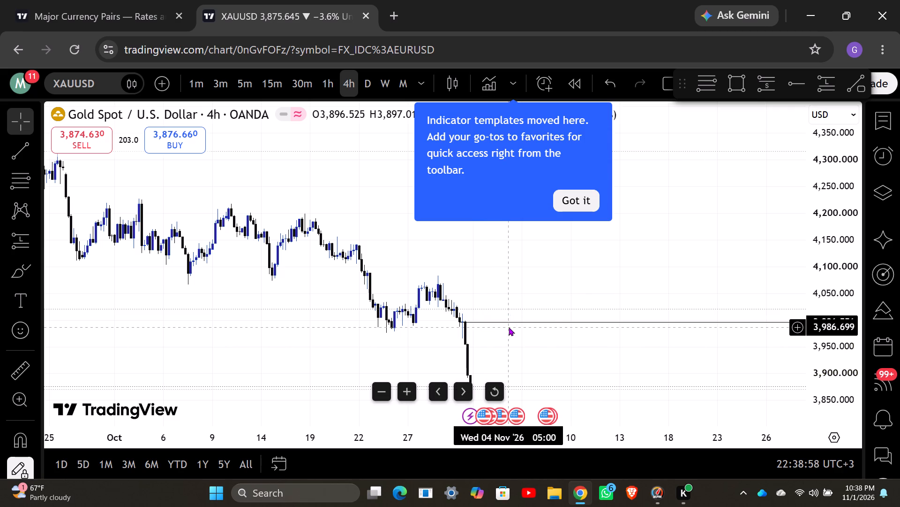
Delete the horizontal ray at 3,996.551 that starts at the late-October candles.
left_click_drag(511, 363, 497, 331)
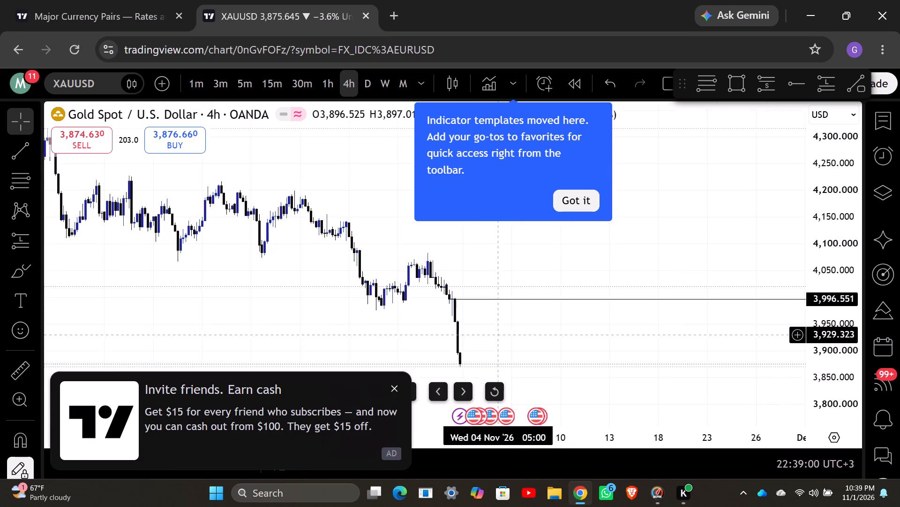
left_click_drag(497, 331, 495, 327)
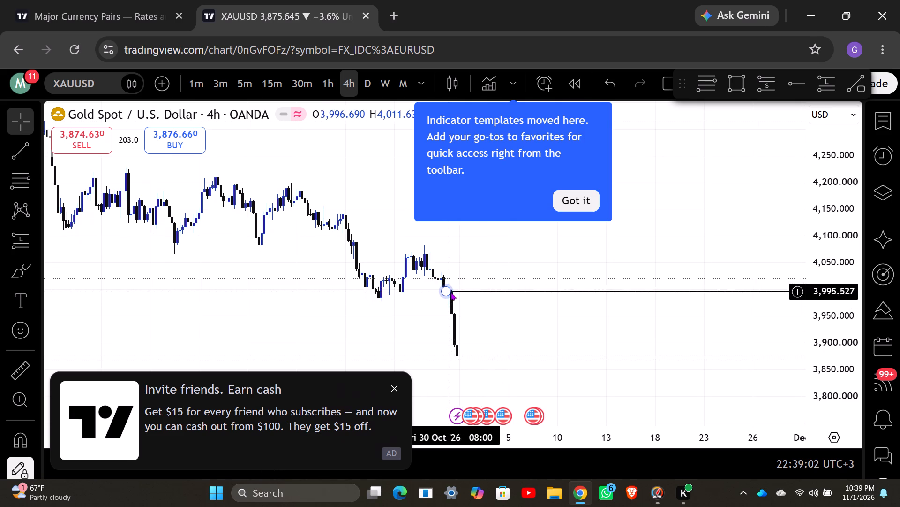
left_click_drag(450, 292, 437, 293)
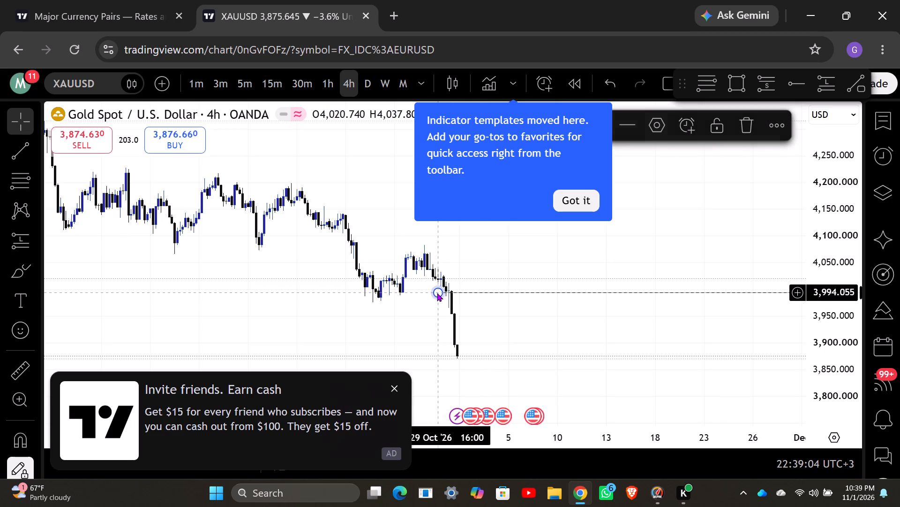
left_click(749, 124)
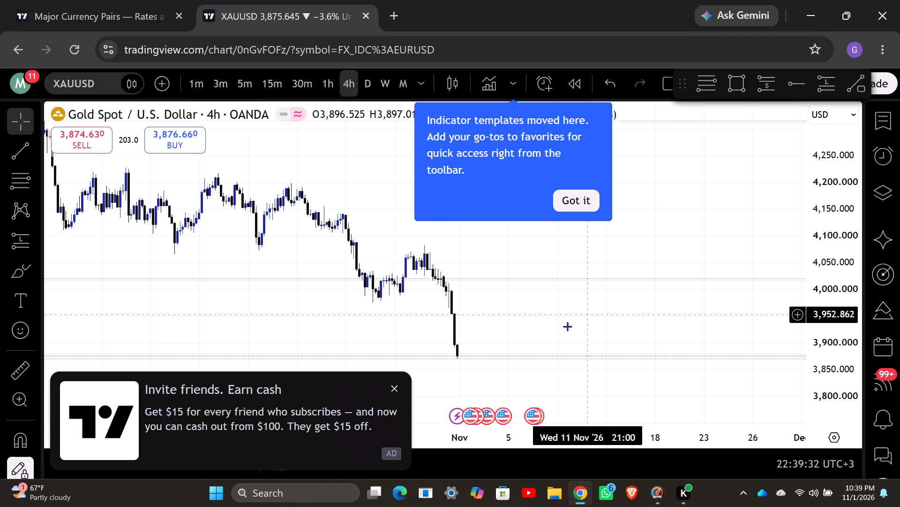
Close the advertisement about inviting friends to earn cash.
left_click(393, 386)
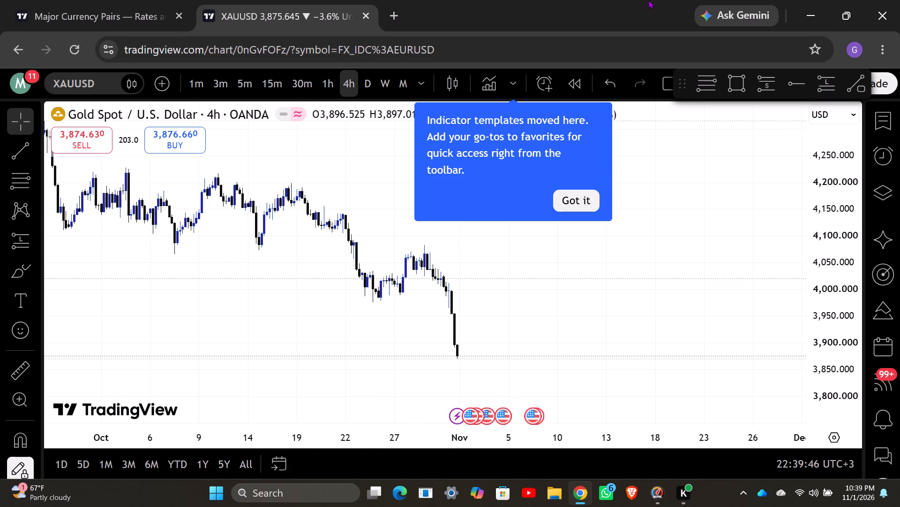
Draw a Fib retracement from the 28 October high at about 4,082 down to about 3,872 on 3 November.
left_click(704, 79)
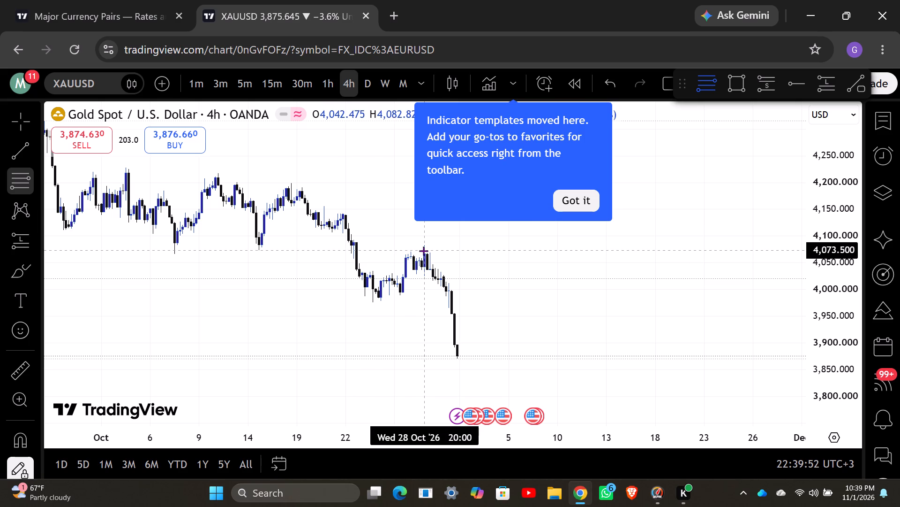
left_click_drag(424, 246, 425, 251)
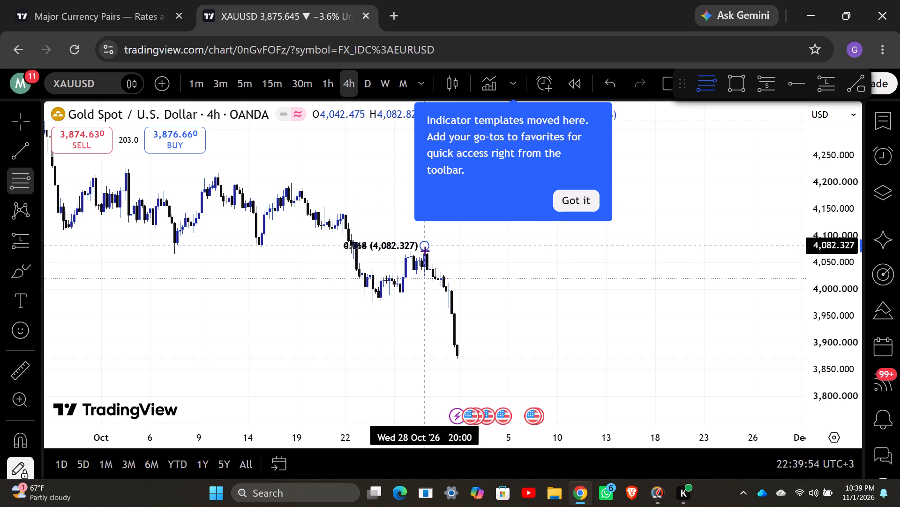
left_click_drag(425, 251, 491, 359)
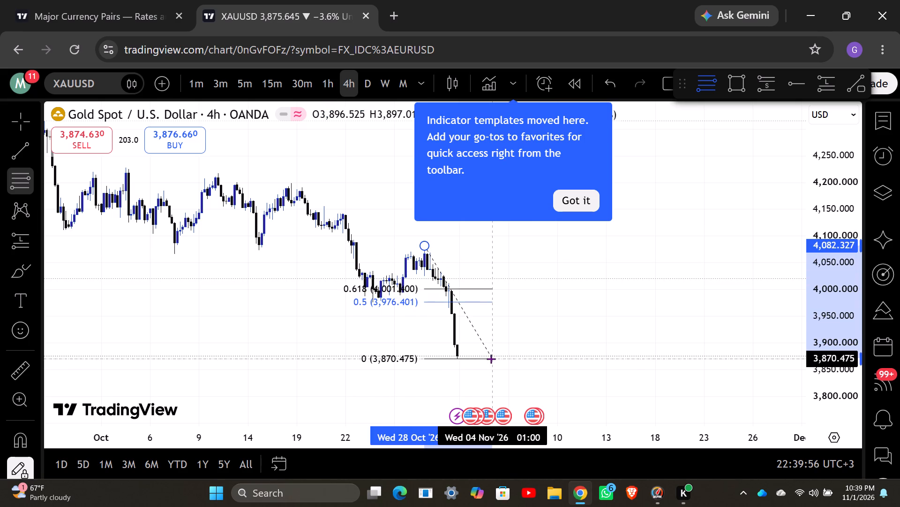
left_click_drag(491, 359, 489, 357)
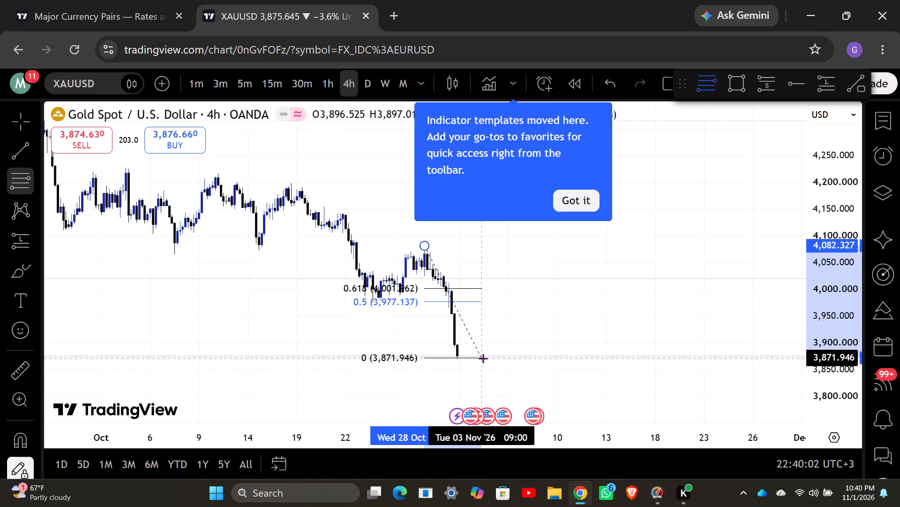
left_click(484, 358)
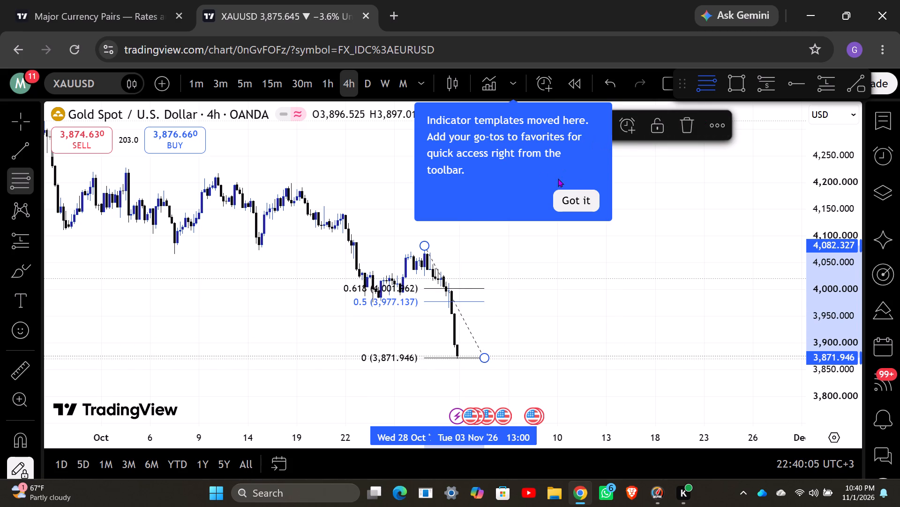
Dismiss the tip about the moved indicator templates.
left_click(570, 207)
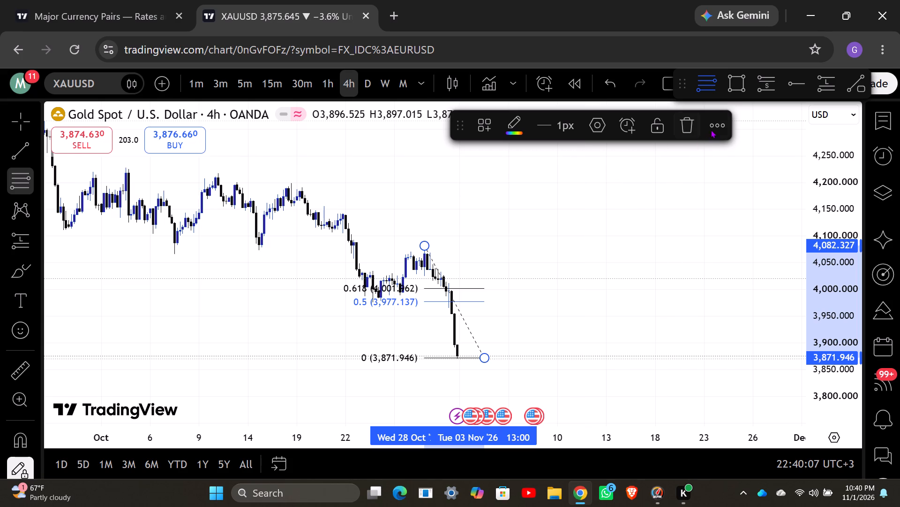
Configure the Fib retracement's style to hide prices and label its levels as percents.
left_click(708, 126)
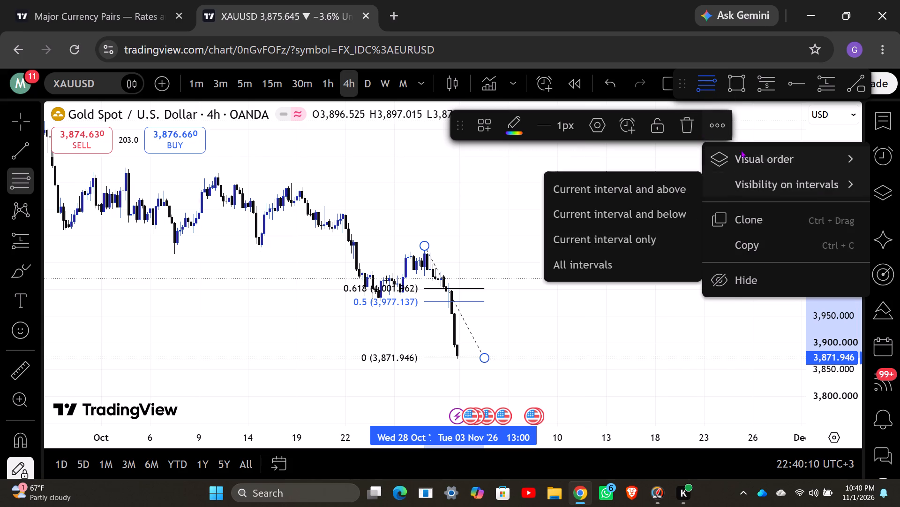
left_click(723, 122)
left_click(722, 123)
left_click(601, 125)
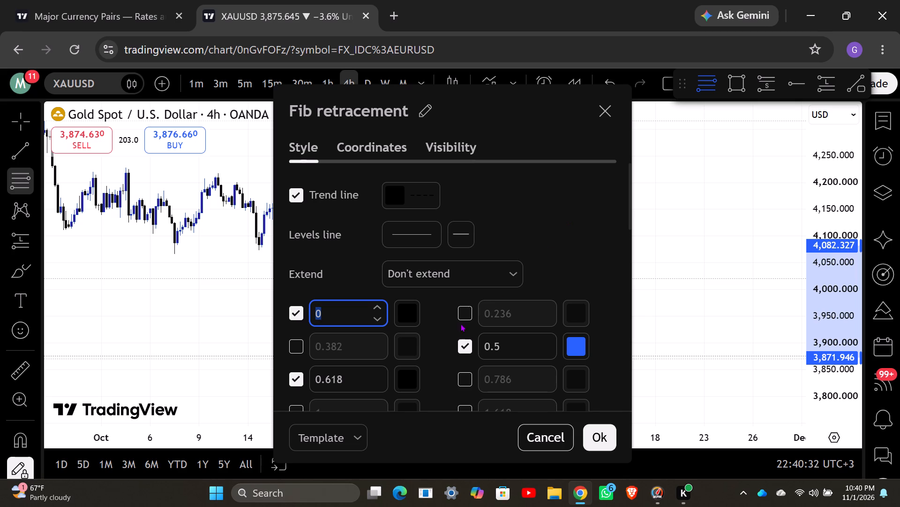
scroll(465, 346, "down", 1)
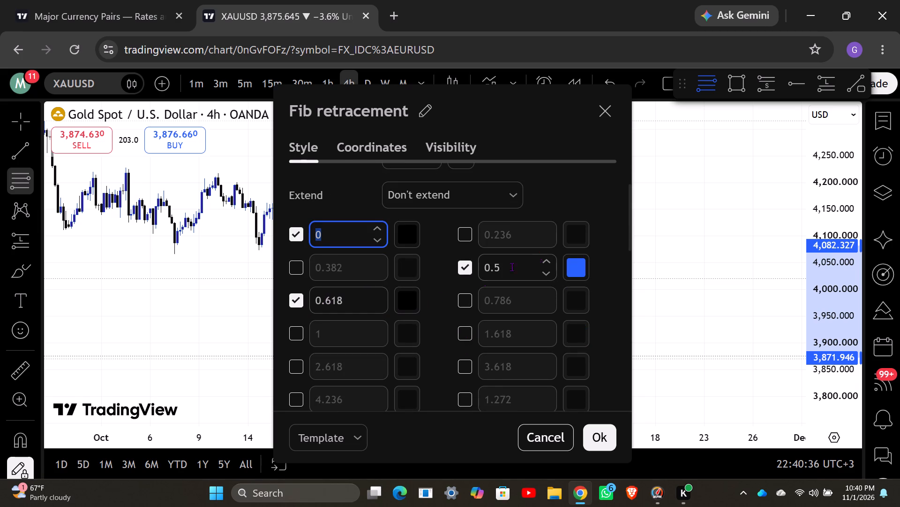
left_click(541, 276)
left_click(543, 260)
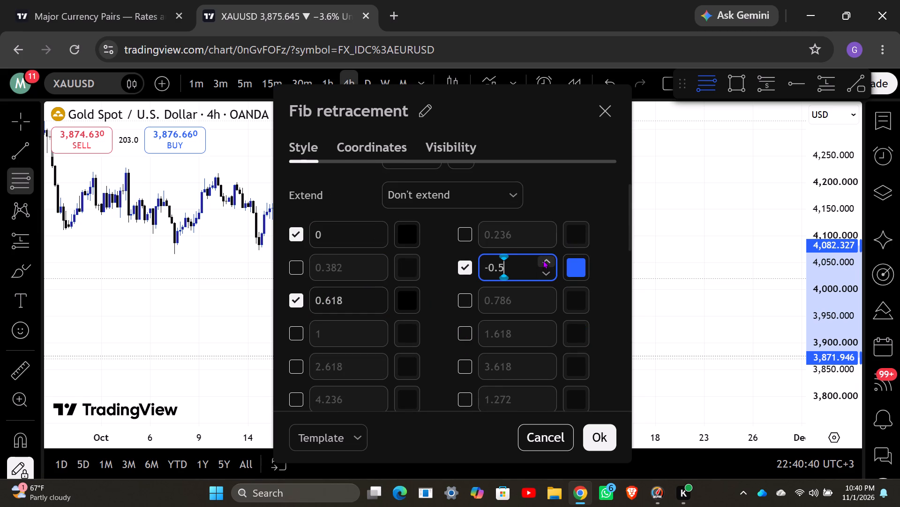
scroll(441, 307, "down", 3)
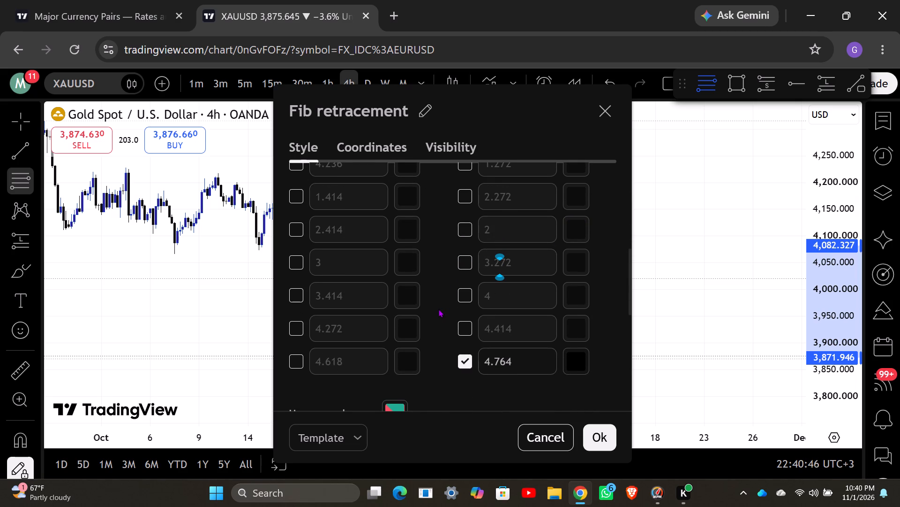
scroll(438, 309, "down", 3)
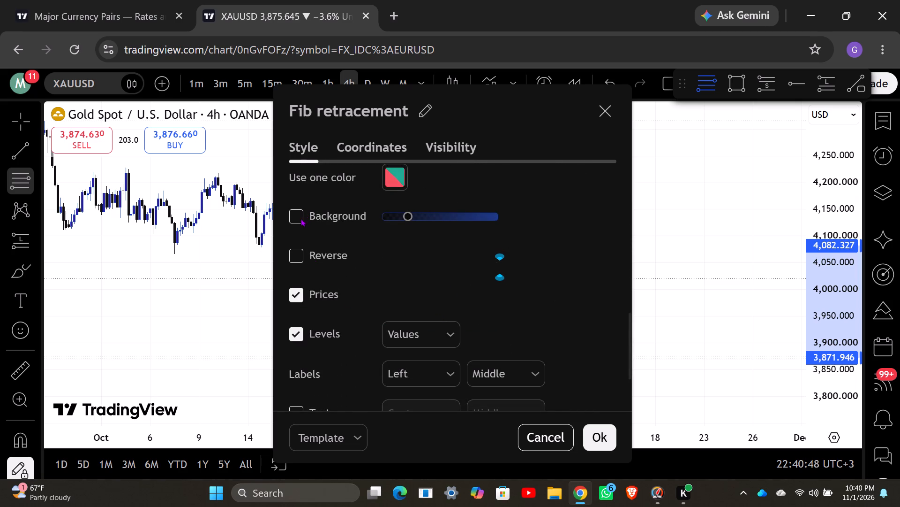
left_click(296, 218)
left_click(296, 218)
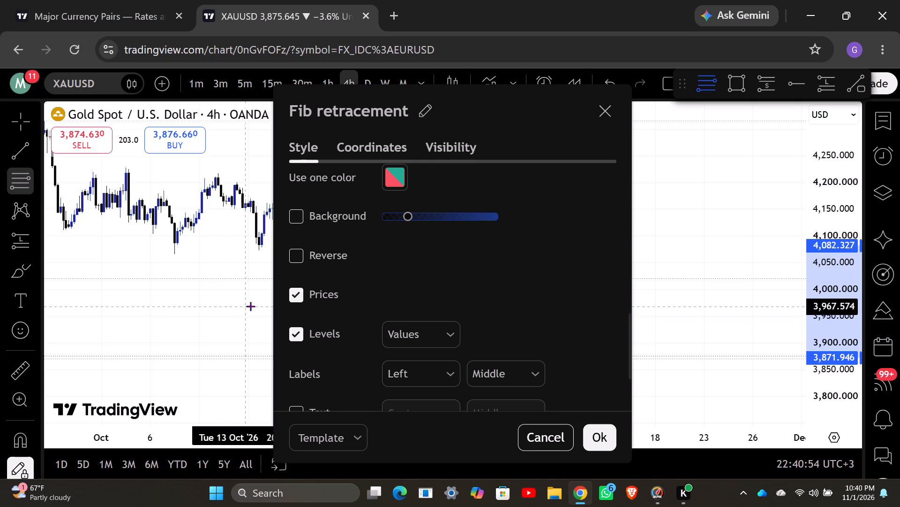
left_click(299, 292)
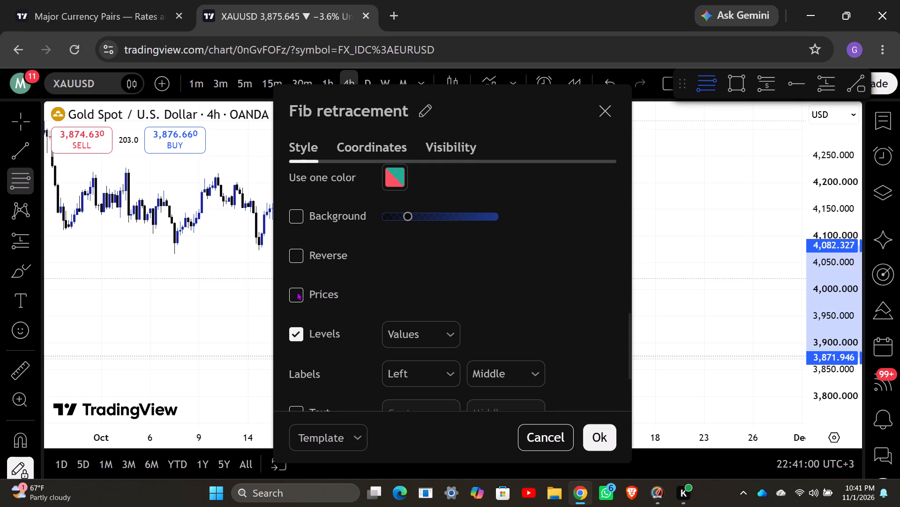
left_click(450, 333)
scroll(441, 368, "down", 1)
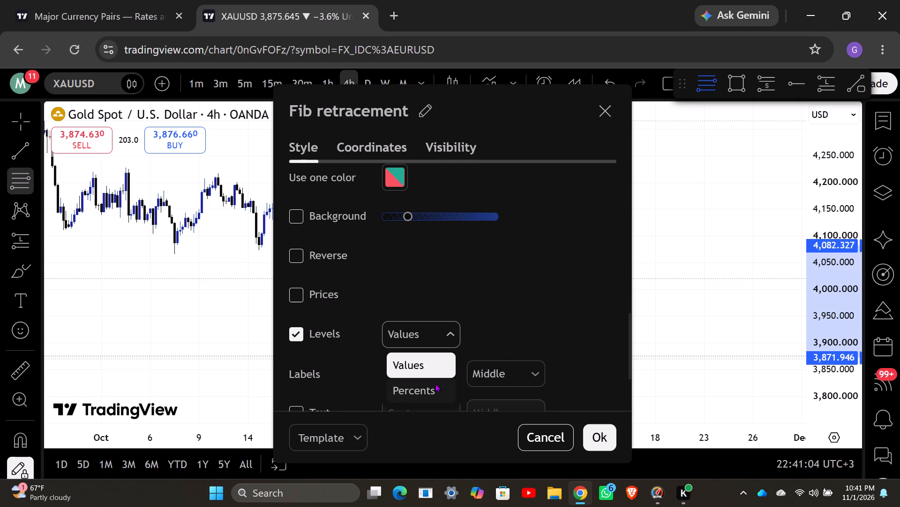
left_click(435, 384)
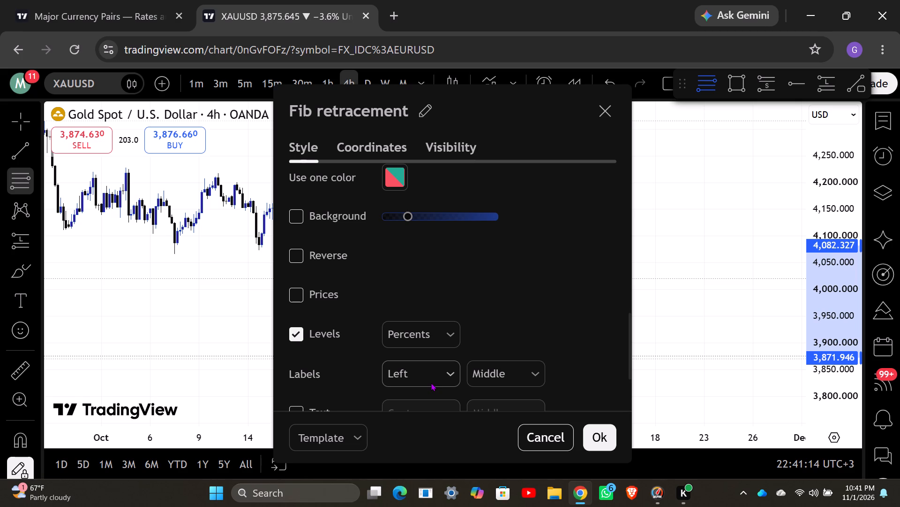
left_click(605, 438)
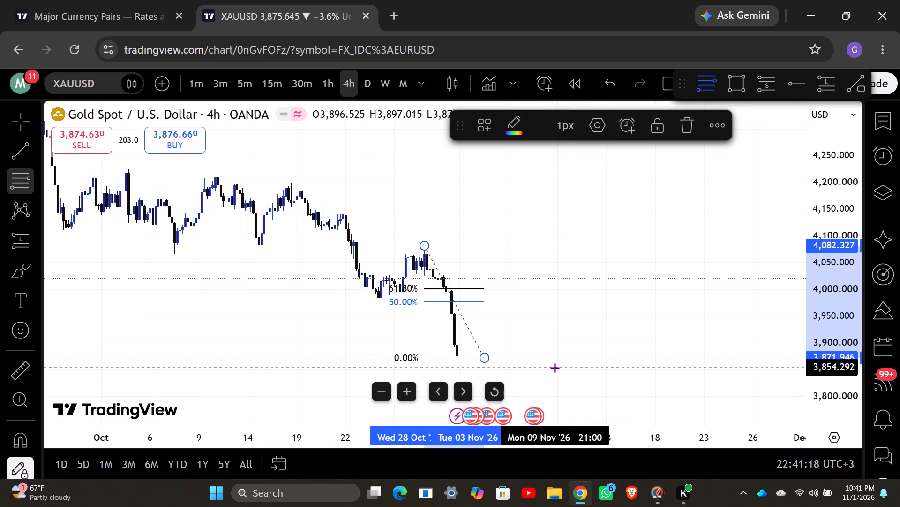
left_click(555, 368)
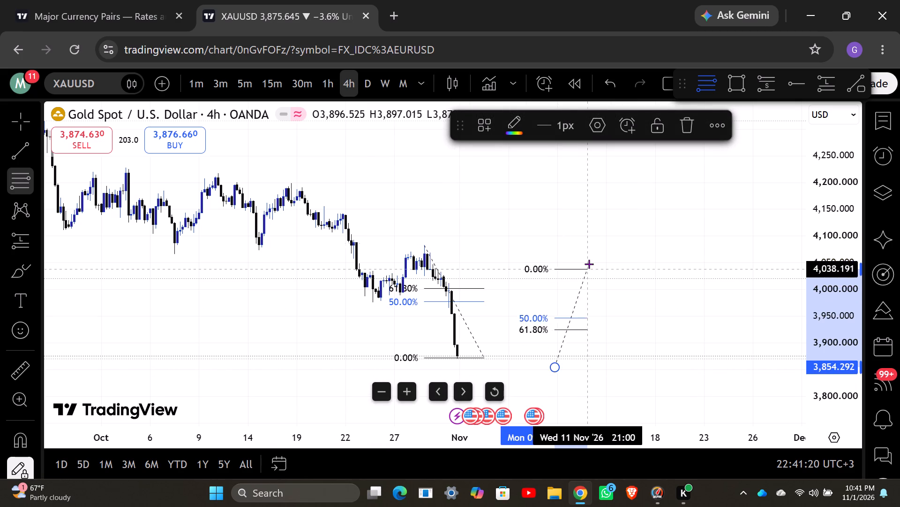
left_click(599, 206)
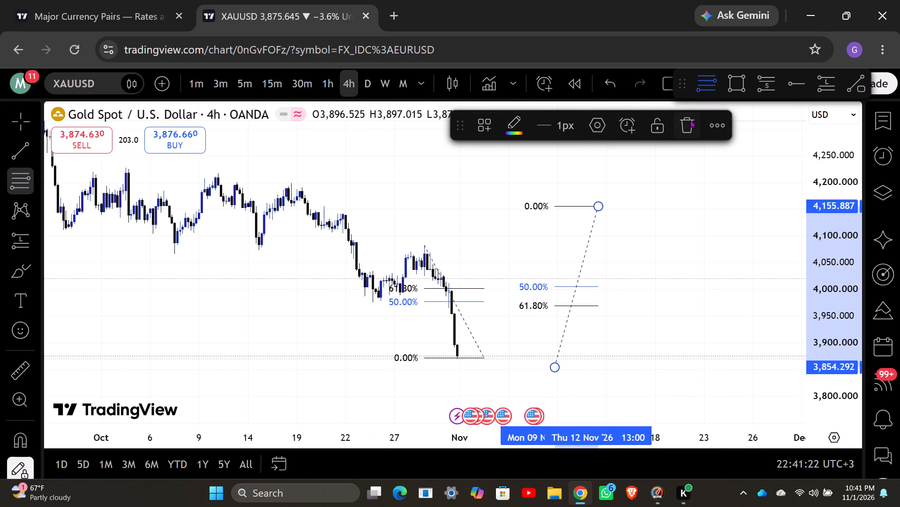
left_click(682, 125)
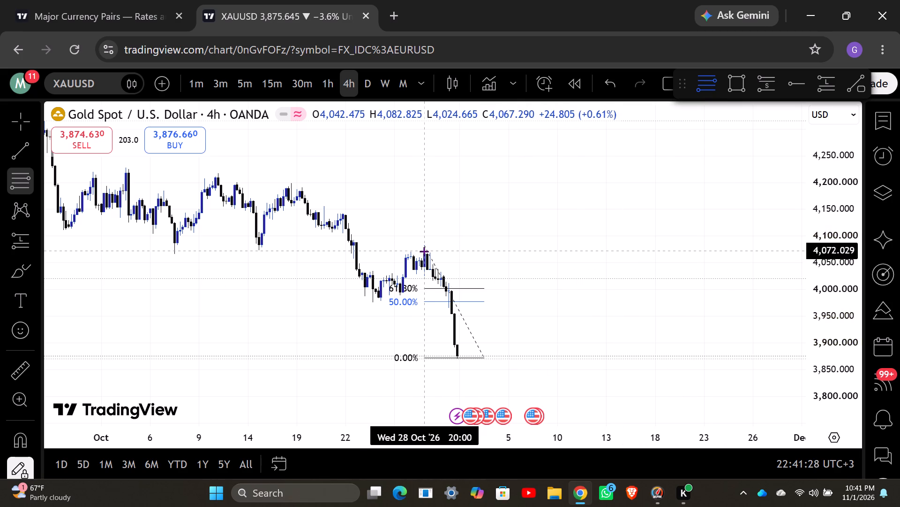
Return to the cursor and reopen the remaining Fib retracement's style settings at its list of levels.
left_click(17, 127)
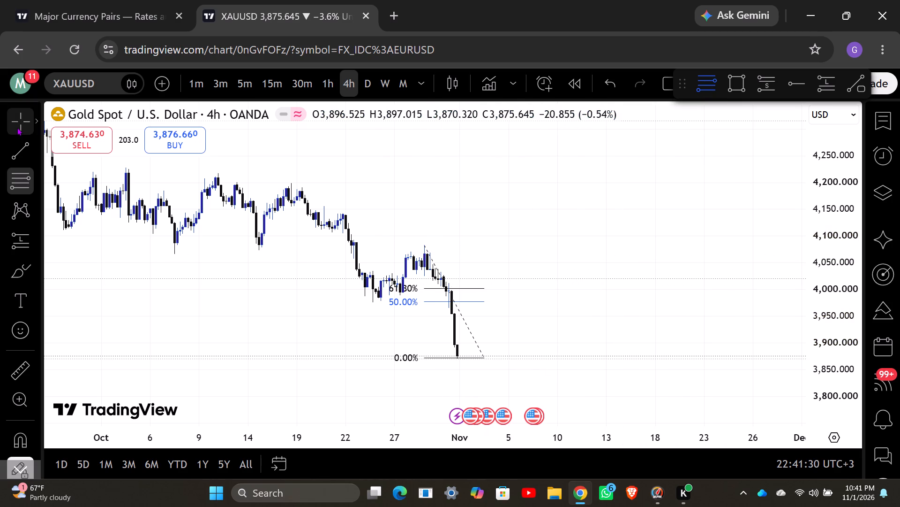
left_click(444, 360)
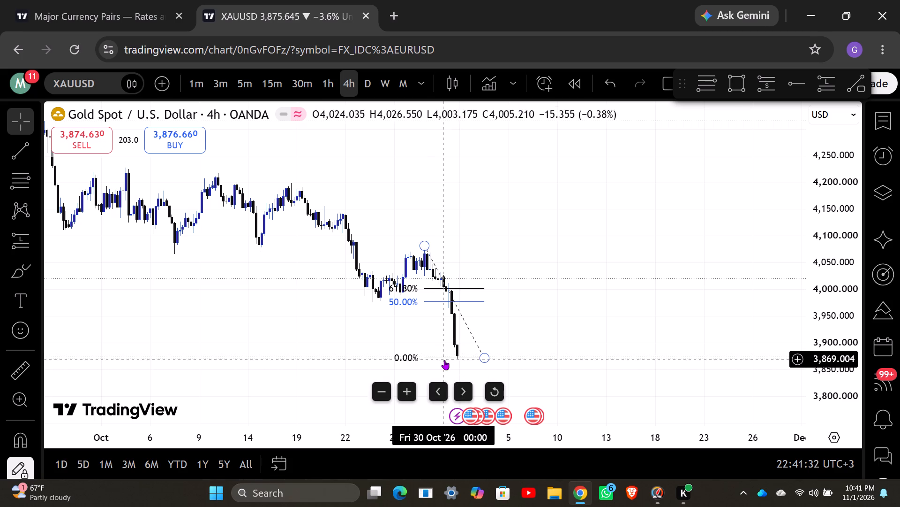
left_click(602, 122)
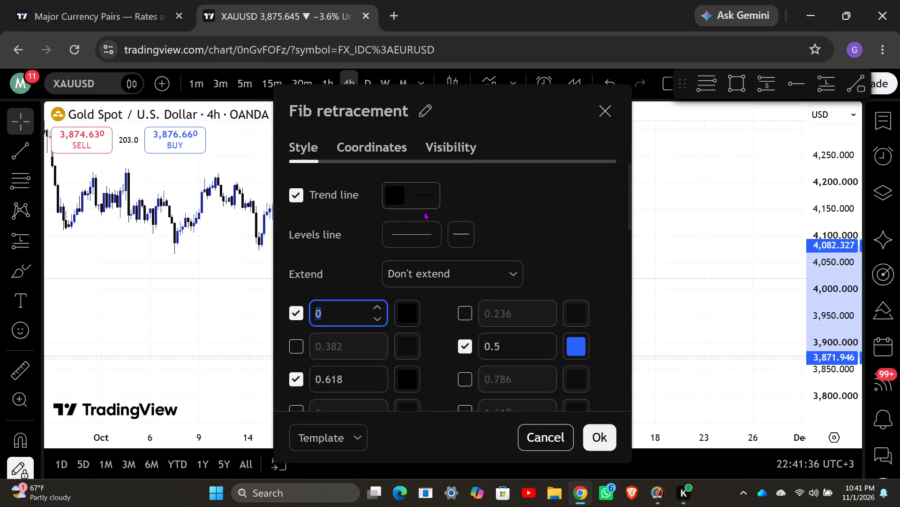
scroll(424, 217, "down", 2)
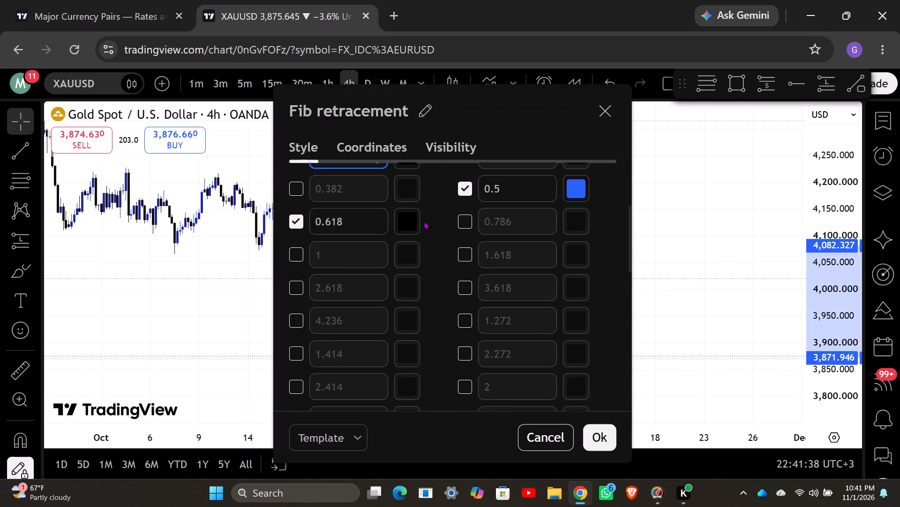
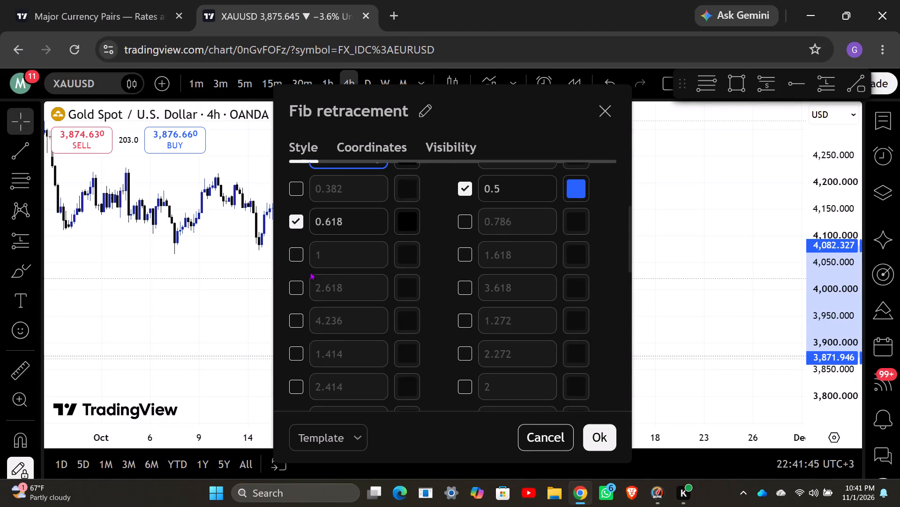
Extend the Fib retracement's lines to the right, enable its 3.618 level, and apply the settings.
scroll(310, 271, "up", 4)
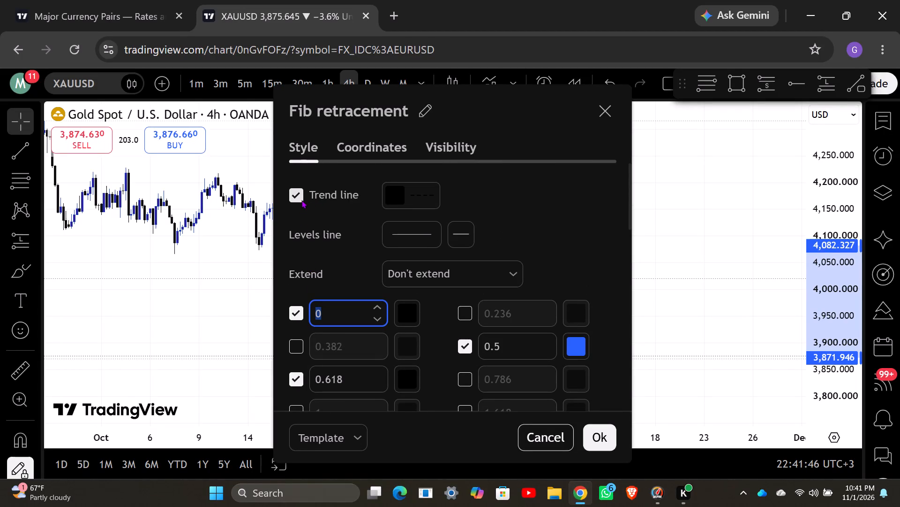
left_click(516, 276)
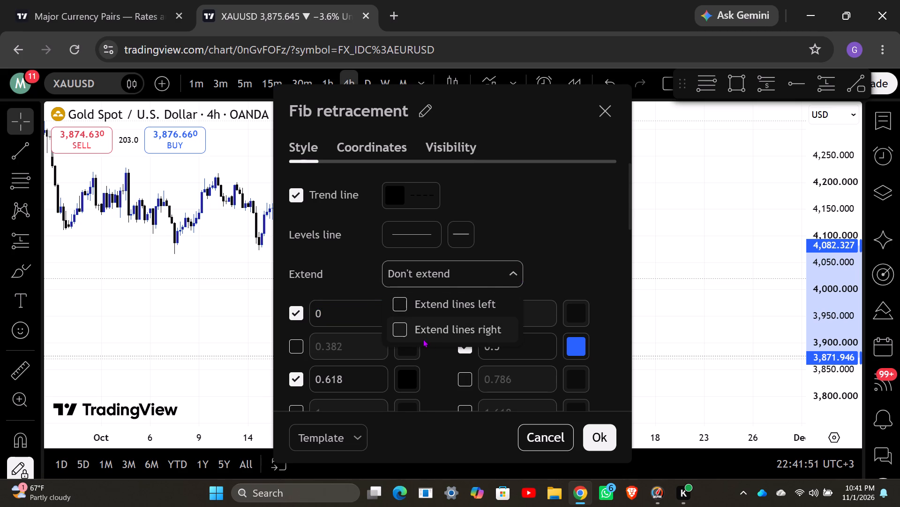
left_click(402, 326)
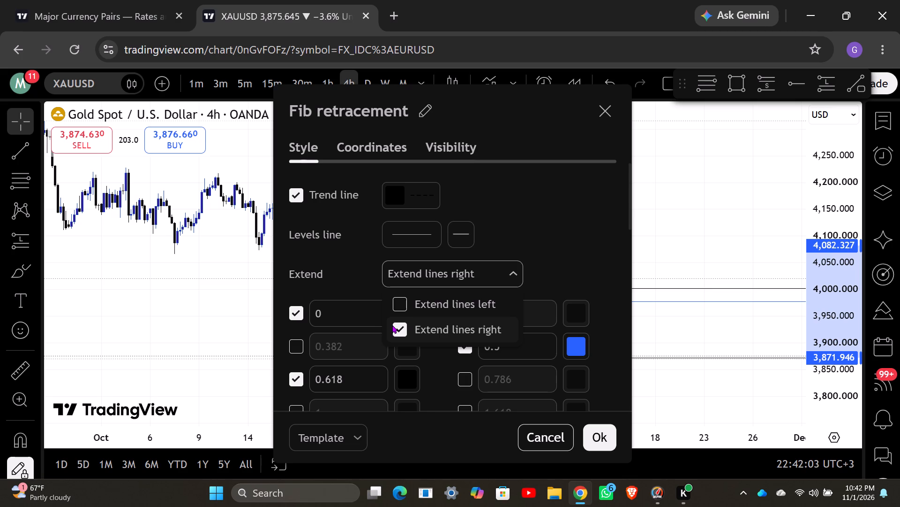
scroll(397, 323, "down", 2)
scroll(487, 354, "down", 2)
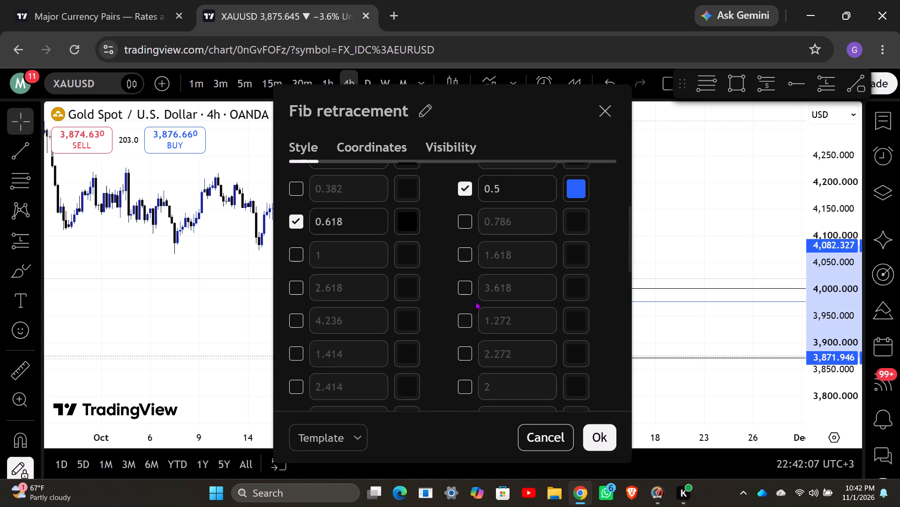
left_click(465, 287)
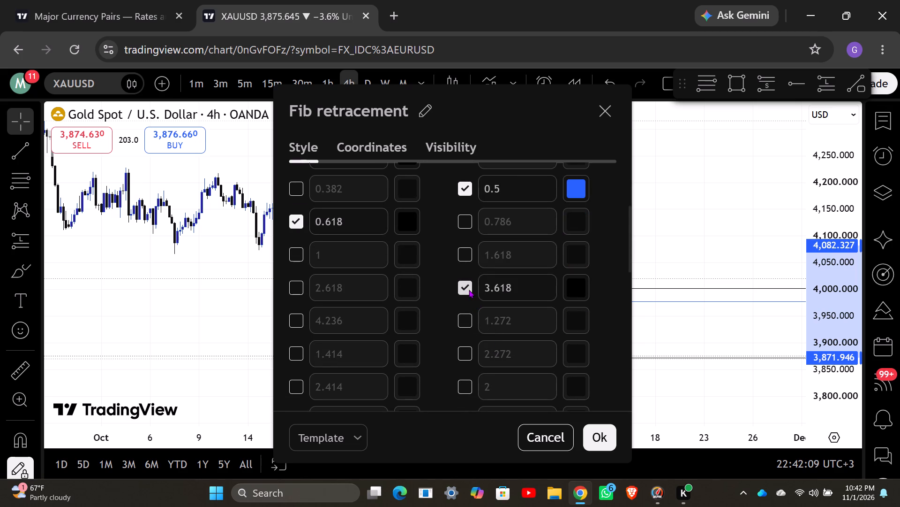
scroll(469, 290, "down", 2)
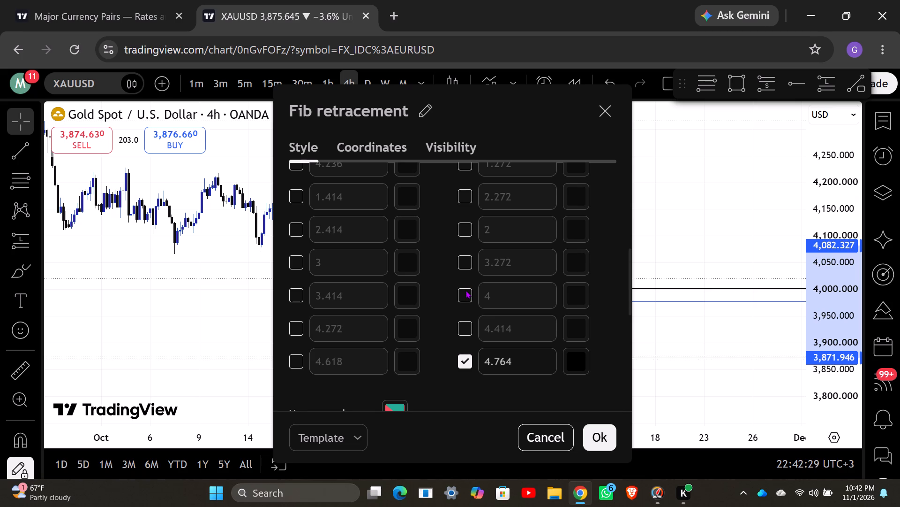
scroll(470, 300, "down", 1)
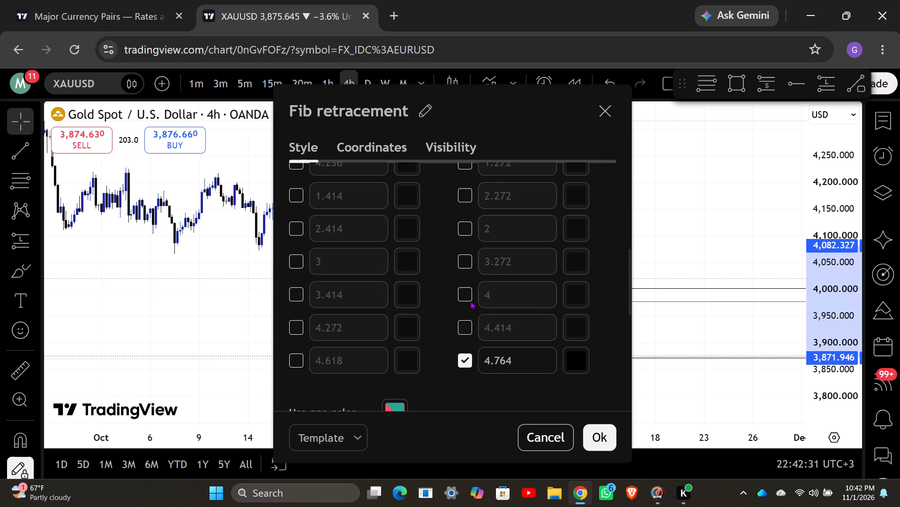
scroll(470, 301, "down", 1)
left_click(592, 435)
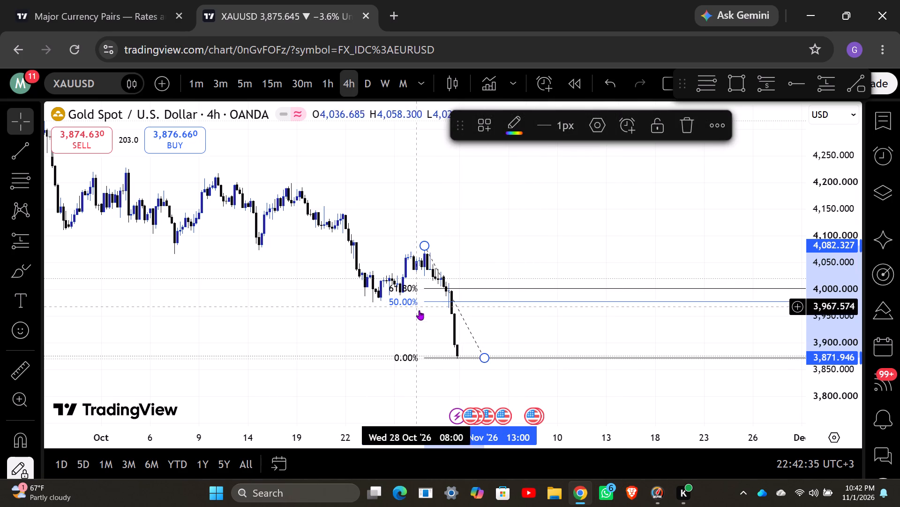
Reopen the Fib retracement's style settings and review which levels are enabled.
left_click(417, 355)
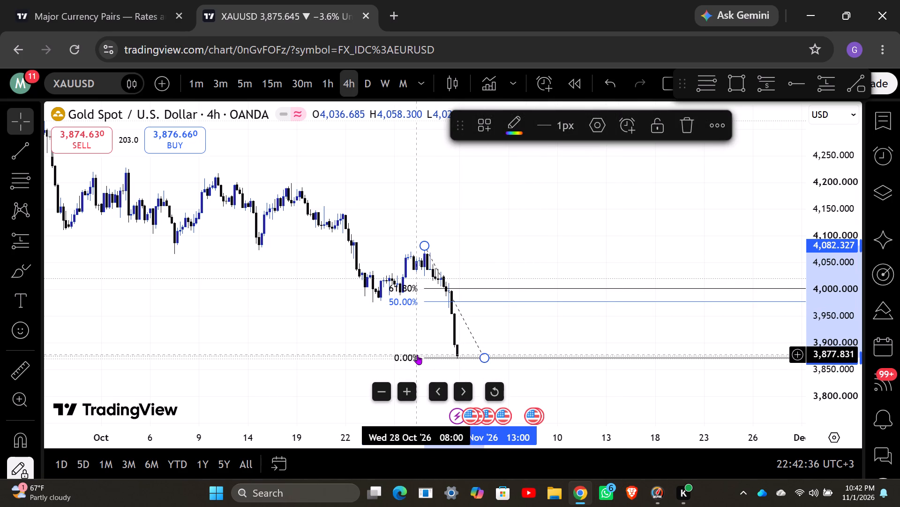
left_click(597, 129)
scroll(524, 337, "down", 2)
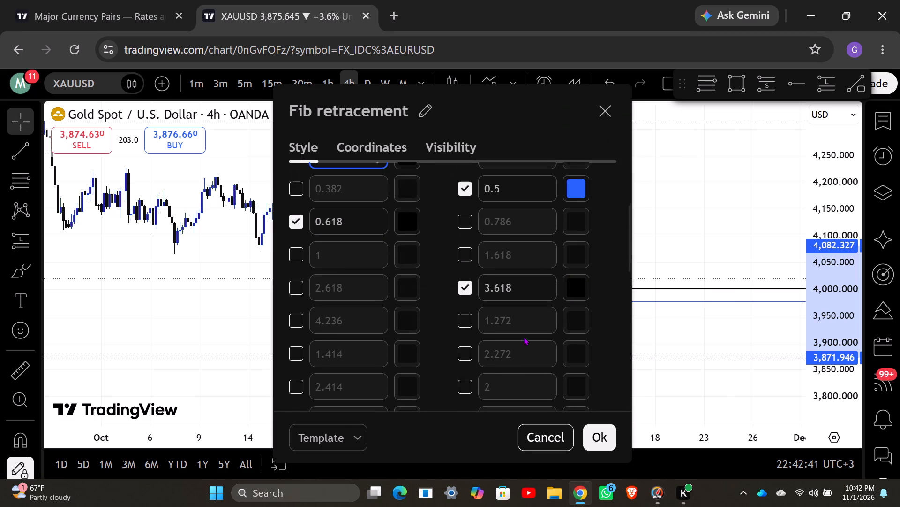
scroll(479, 296, "down", 3)
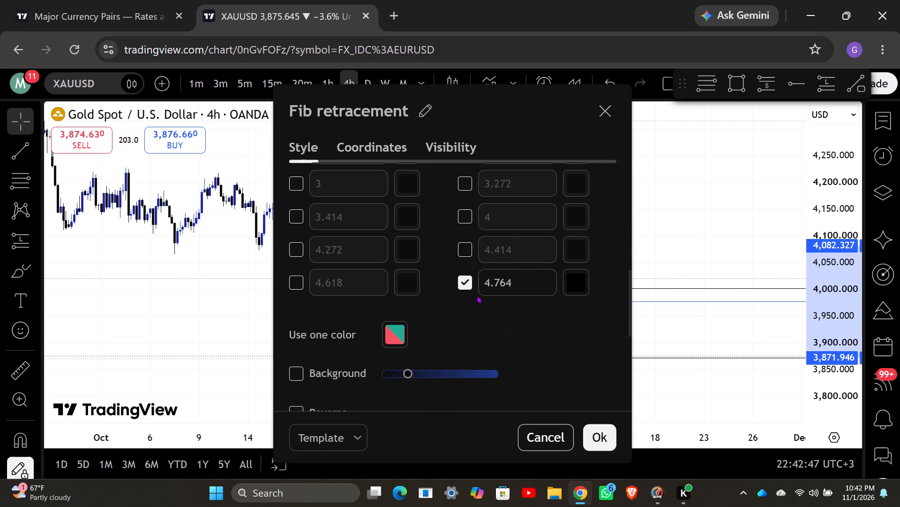
left_click(704, 251)
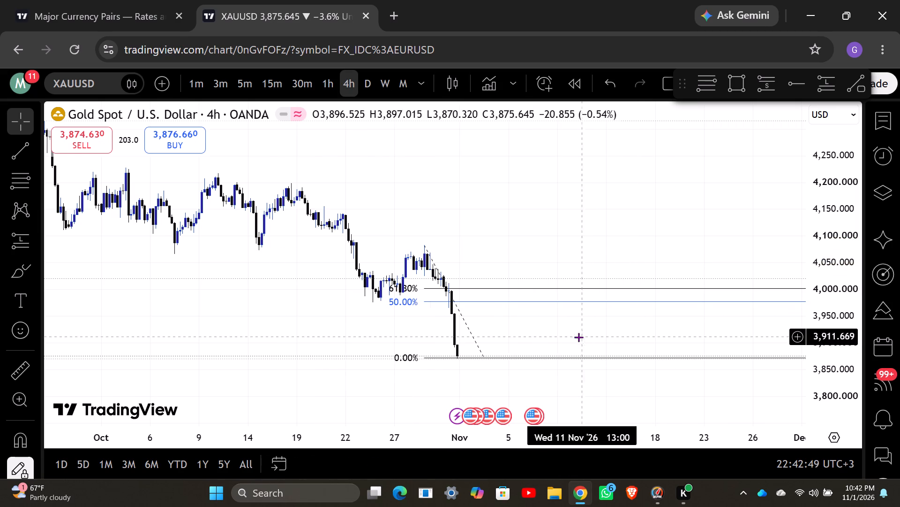
left_click(405, 359)
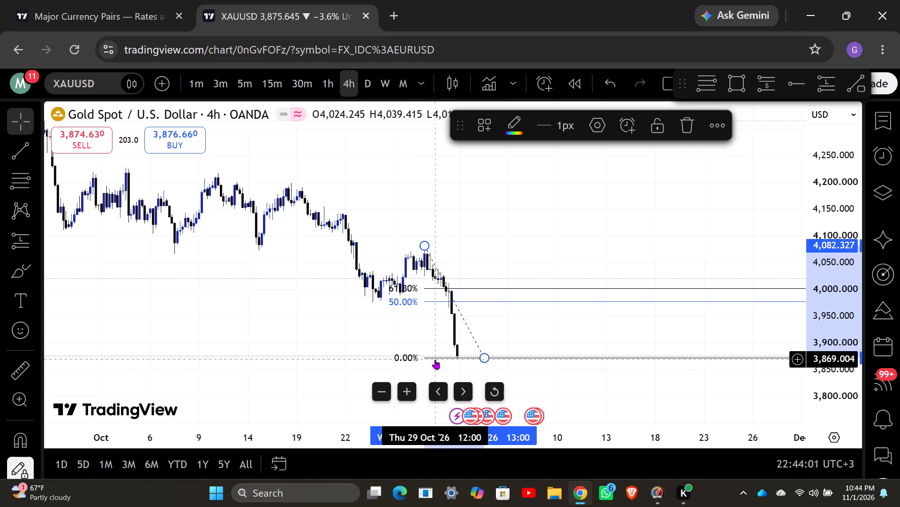
left_click(597, 132)
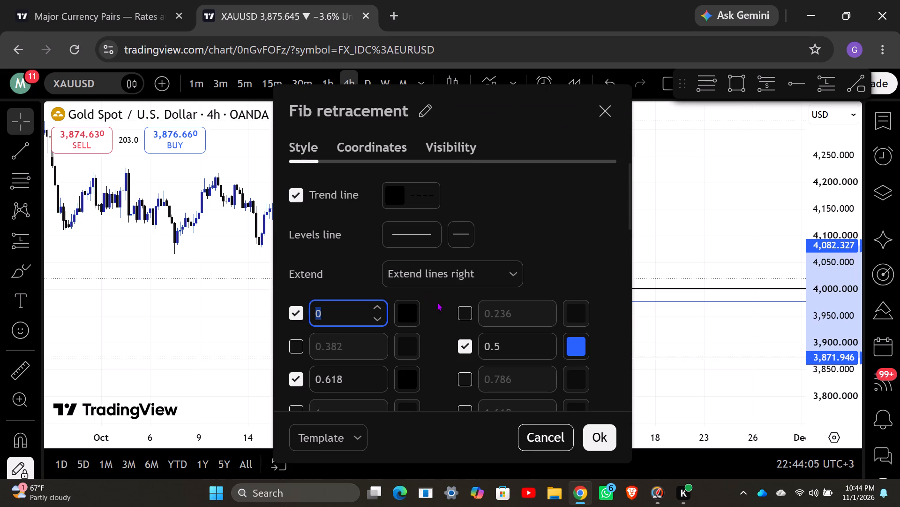
scroll(446, 307, "down", 1)
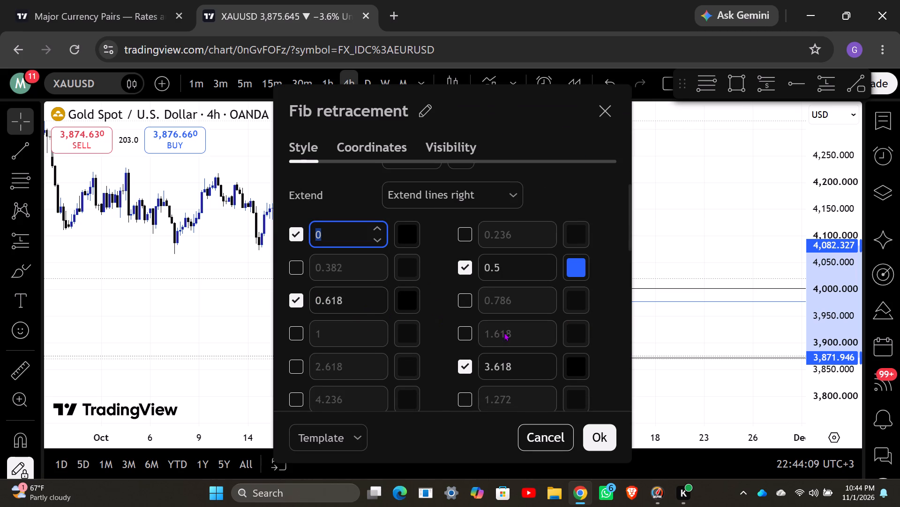
scroll(498, 361, "down", 1)
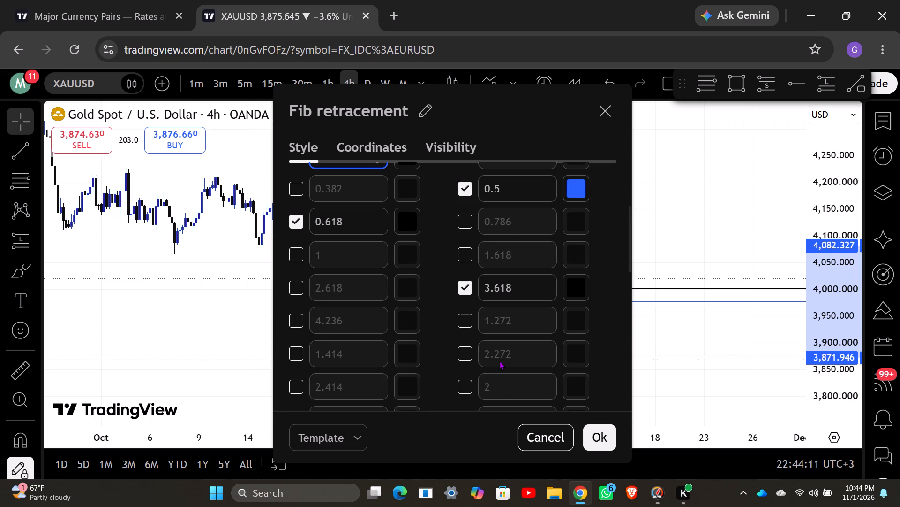
scroll(499, 361, "down", 4)
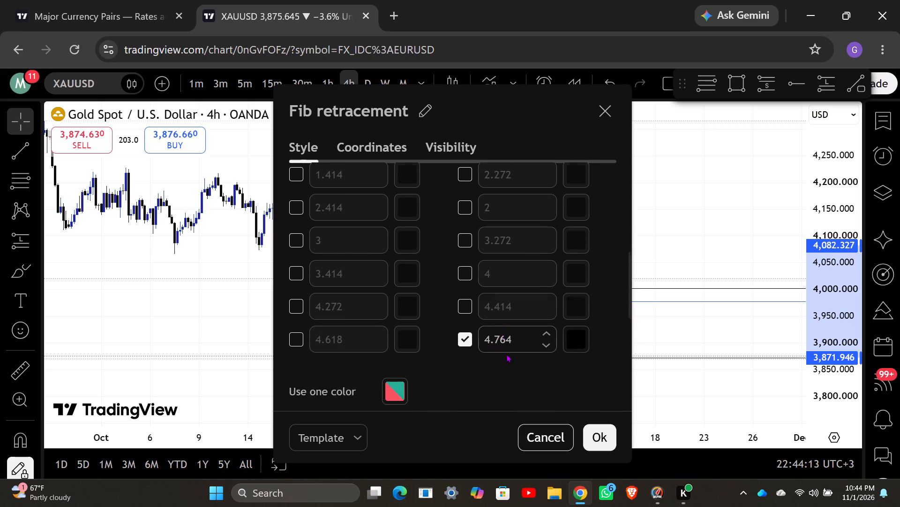
left_click(607, 437)
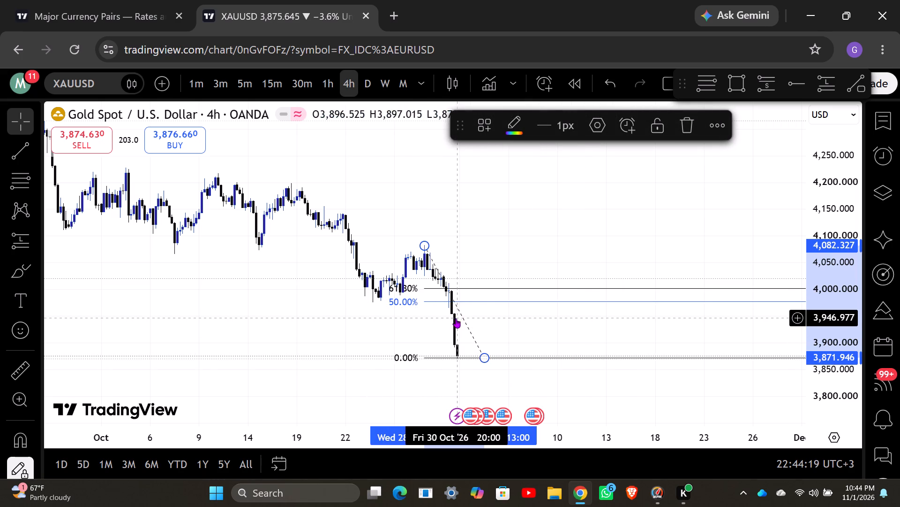
Delete the Fib retracement from the 4-hour gold chart.
left_click(423, 248)
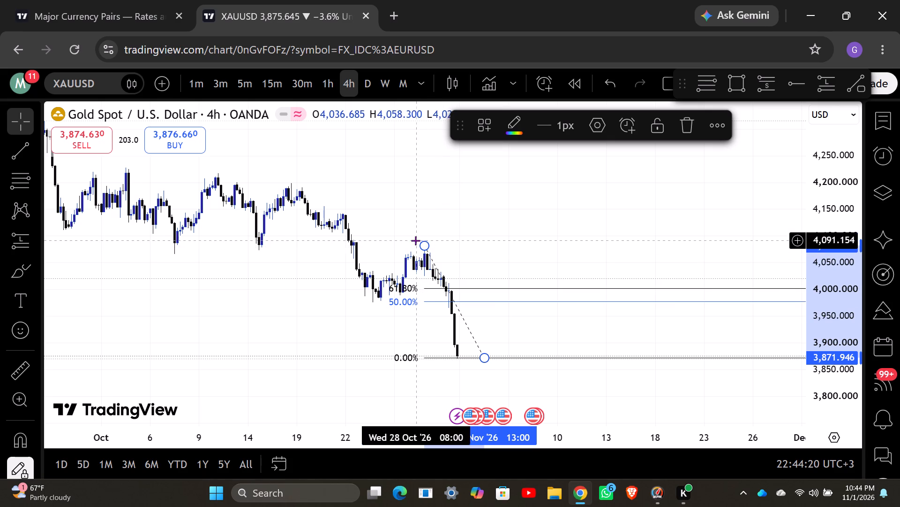
left_click(686, 129)
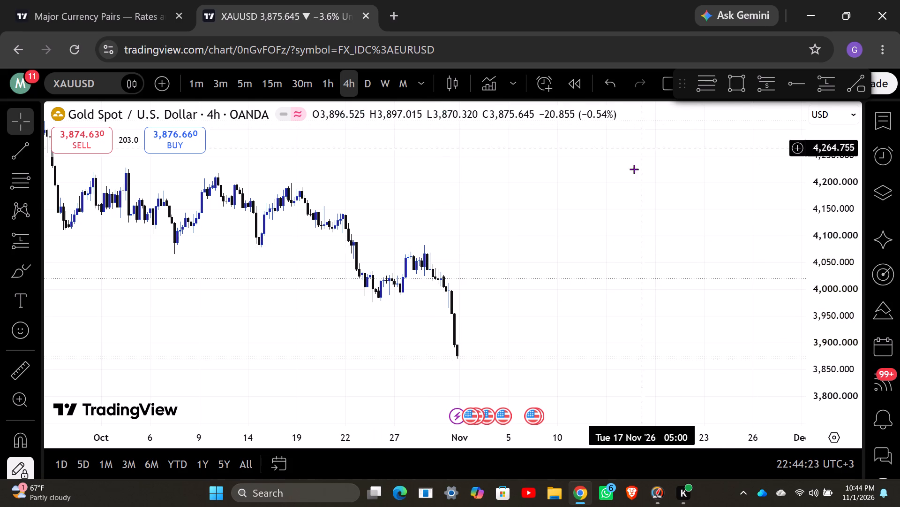
Switch the gold chart to the daily timeframe.
left_click(371, 90)
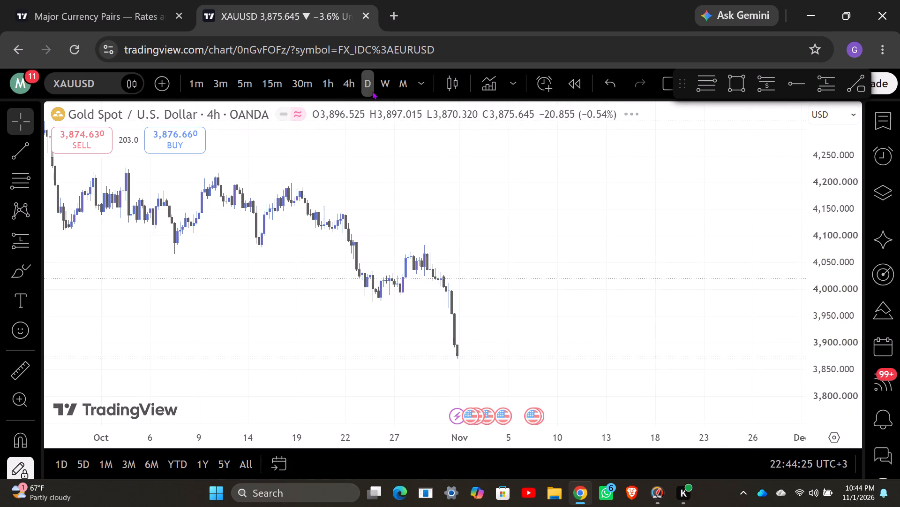
Draw a horizontal trend line at about 4,070 beneath the October consolidation lows, ending at the candle that breaks below them.
scroll(495, 341, "up", 2)
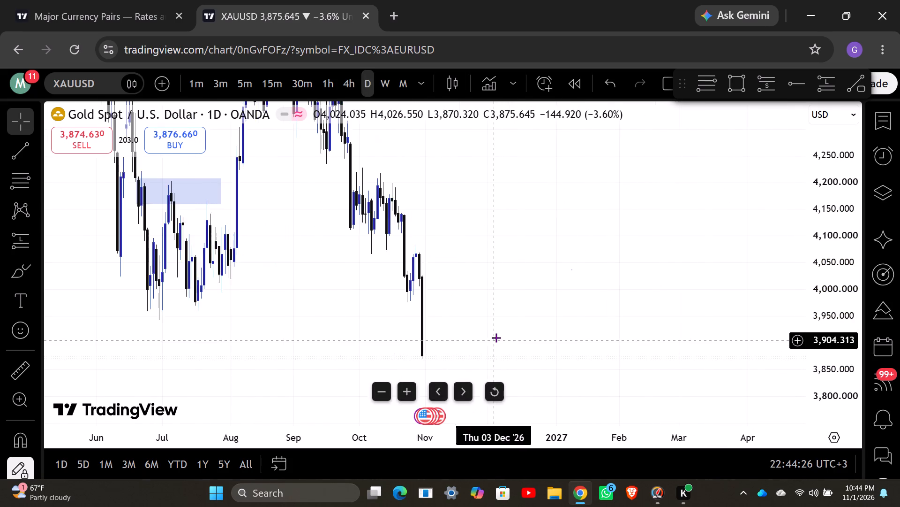
scroll(821, 226, "down", 7)
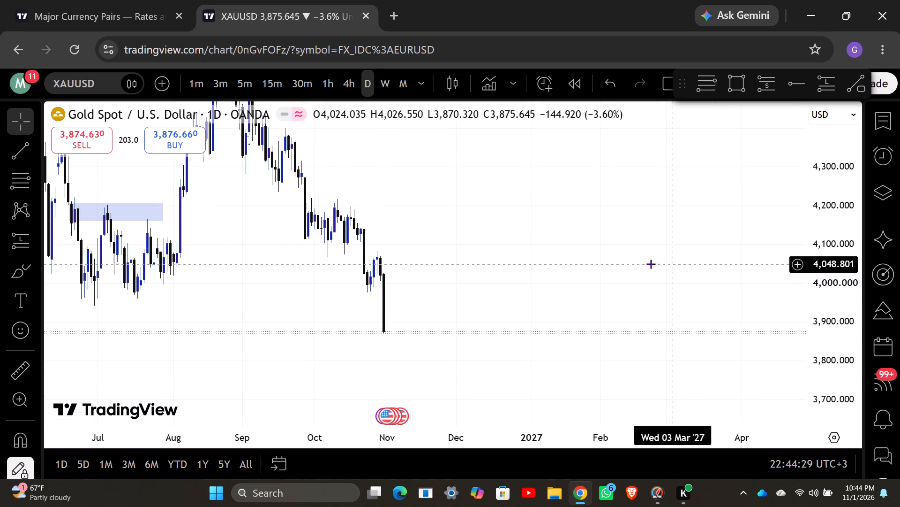
left_click_drag(595, 248, 707, 385)
scroll(682, 346, "up", 1)
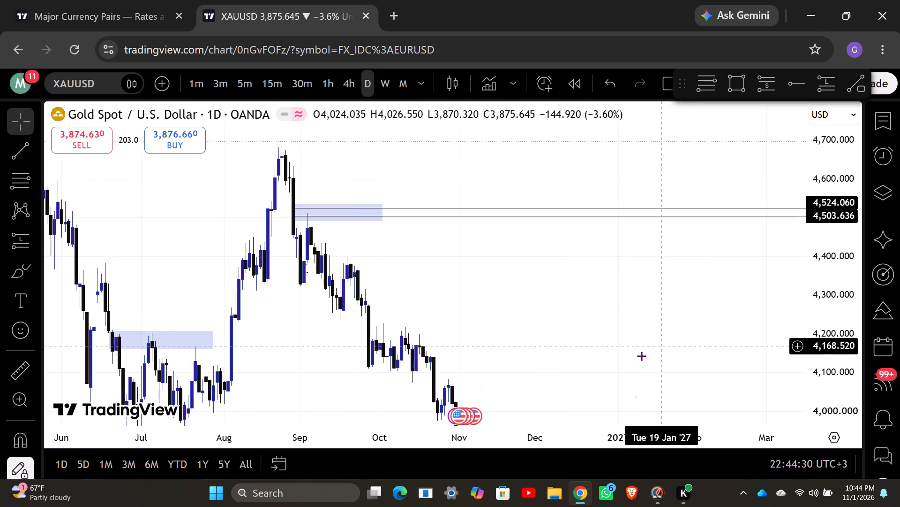
left_click_drag(641, 356, 633, 274)
scroll(823, 233, "down", 2)
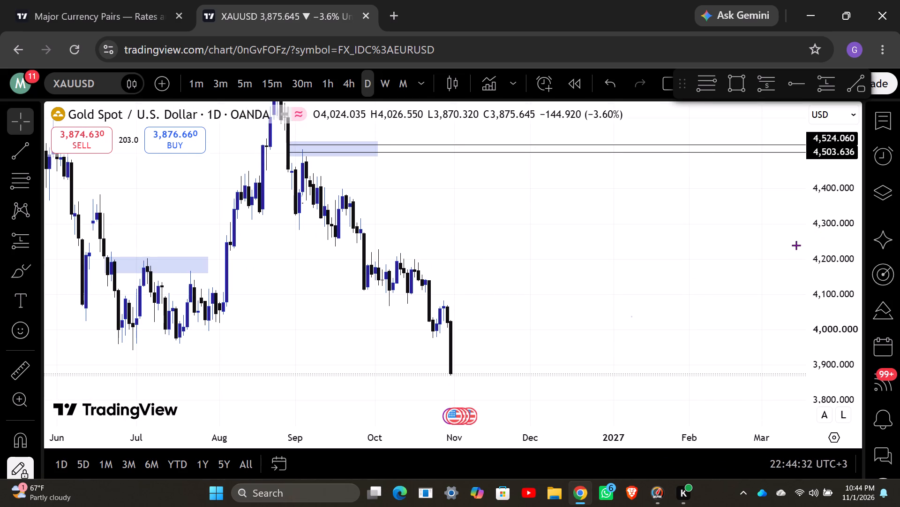
scroll(629, 302, "up", 1)
left_click_drag(554, 316, 609, 294)
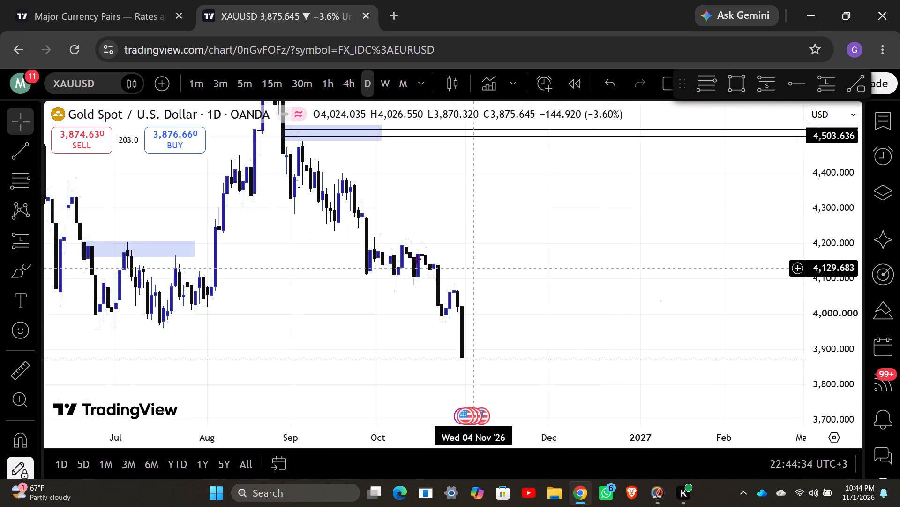
left_click(15, 152)
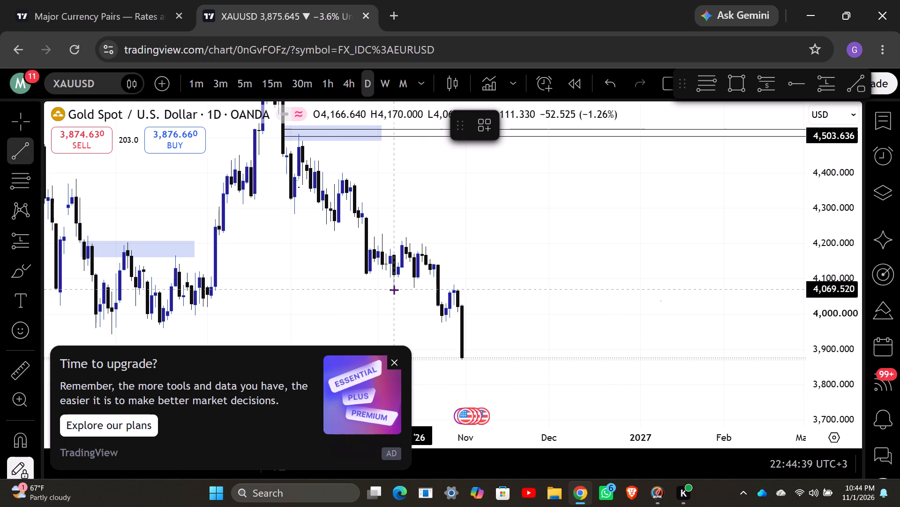
left_click_drag(394, 289, 425, 286)
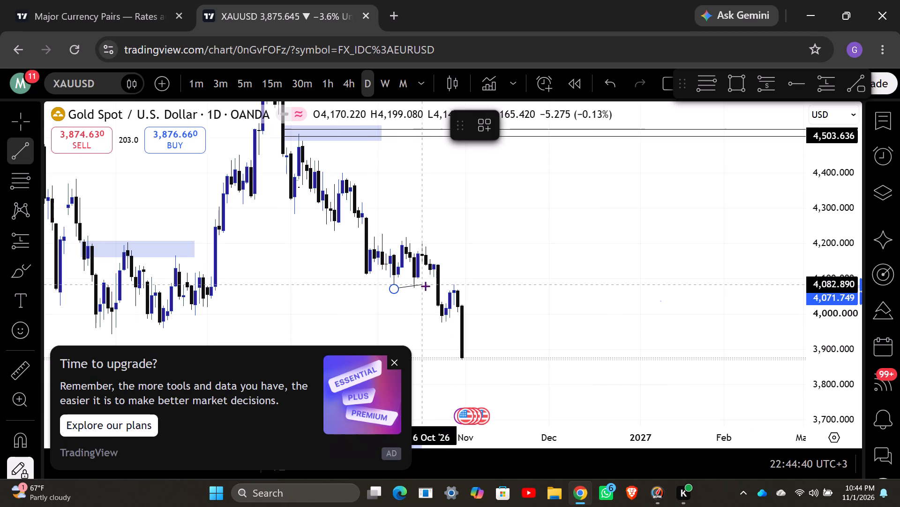
left_click_drag(425, 286, 436, 290)
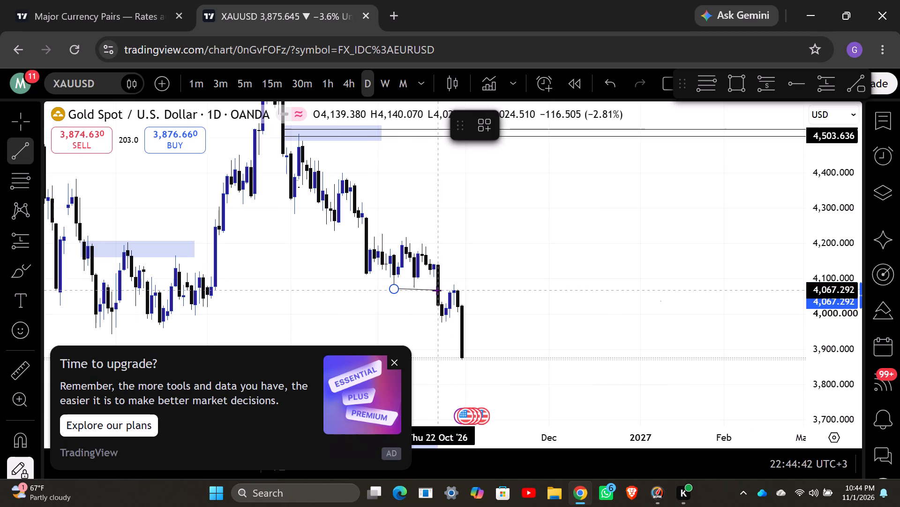
left_click_drag(436, 290, 435, 289)
left_click(435, 289)
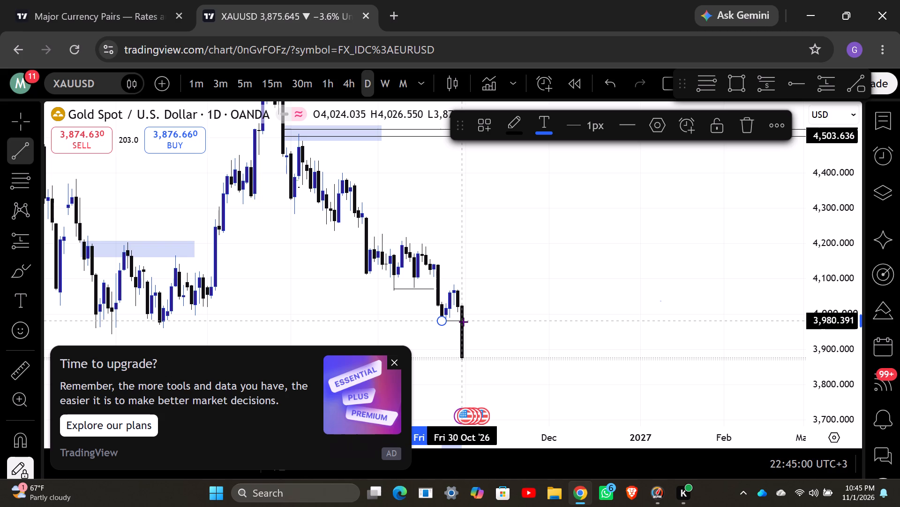
Draw a short horizontal trend line at about 3,980 from the late-October low to the 30 October candle.
left_click(464, 322)
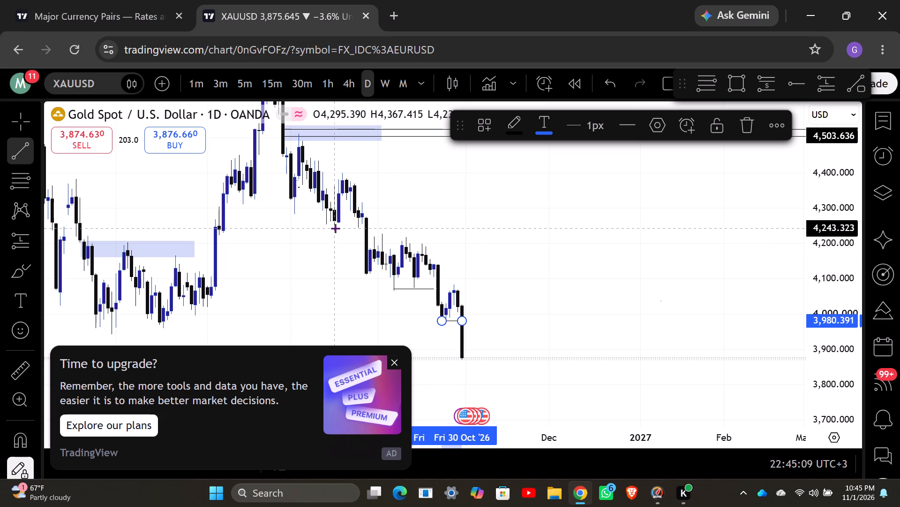
Draw a horizontal trend line at about 4,243 from the mid-September low to the late-September candle that breaks below it.
left_click_drag(335, 228, 360, 227)
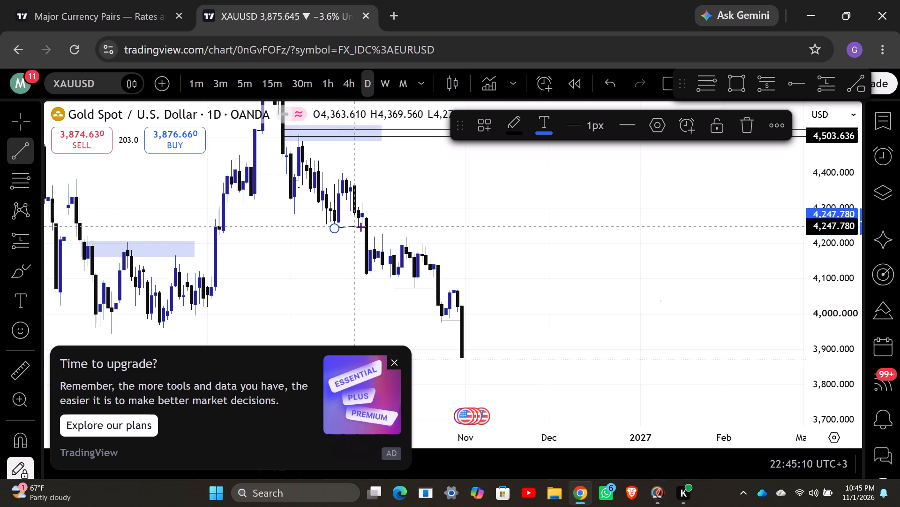
left_click_drag(360, 227, 366, 230)
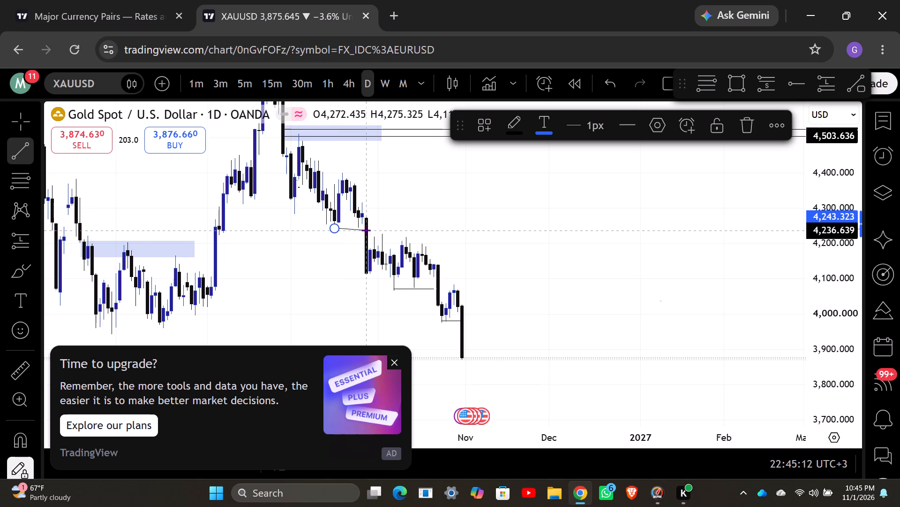
left_click_drag(366, 230, 367, 228)
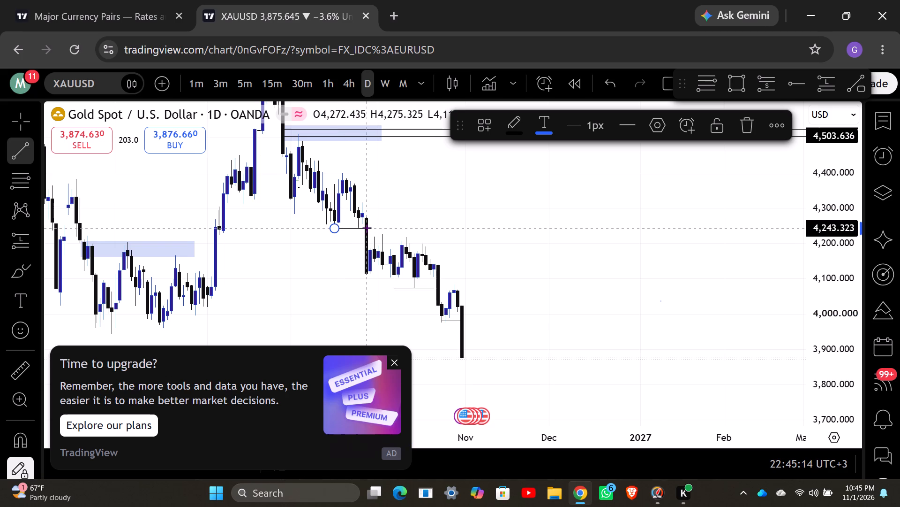
left_click_drag(367, 228, 367, 229)
left_click(367, 229)
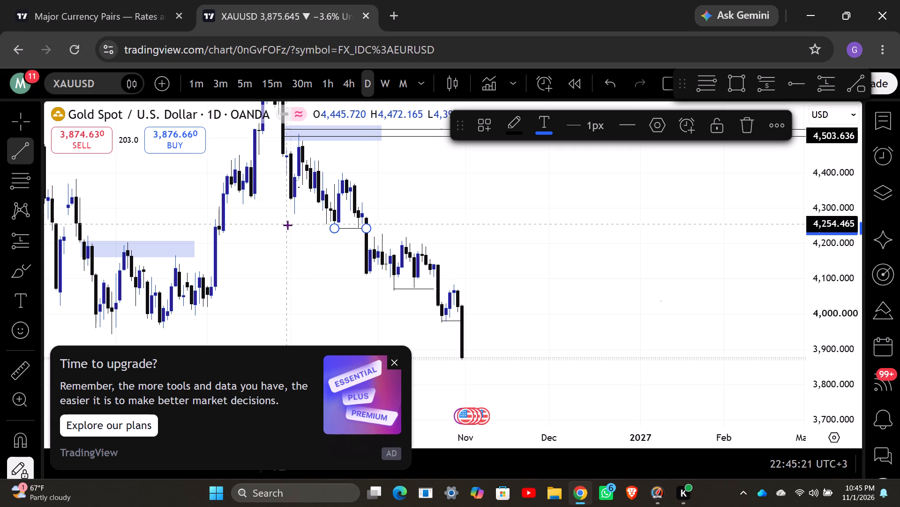
Draw a near-horizontal trend line at about 4,290 from the early-September low to the mid-September candle that breaks it.
left_click_drag(294, 212, 296, 212)
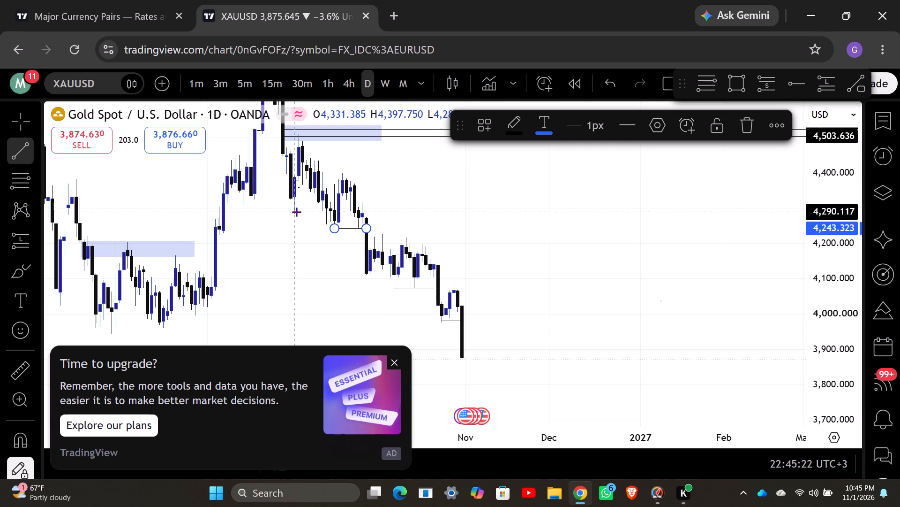
left_click_drag(296, 212, 332, 212)
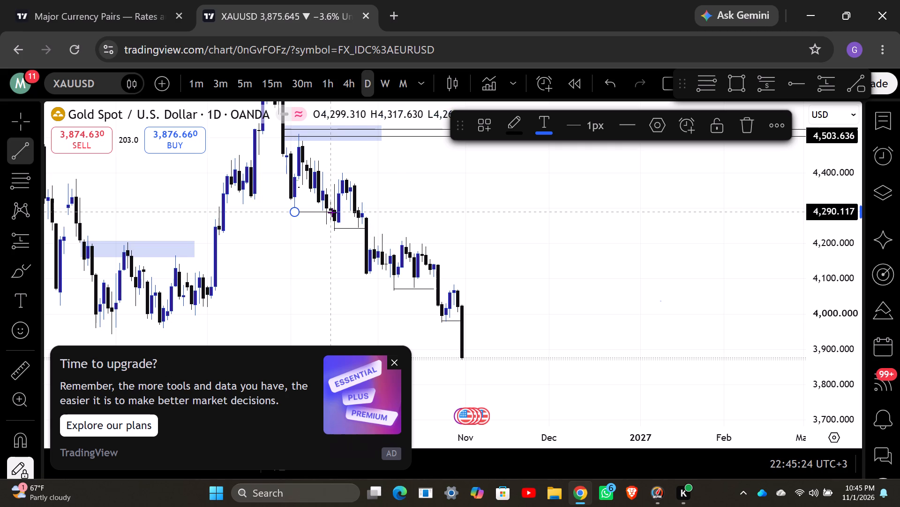
left_click_drag(332, 212, 336, 213)
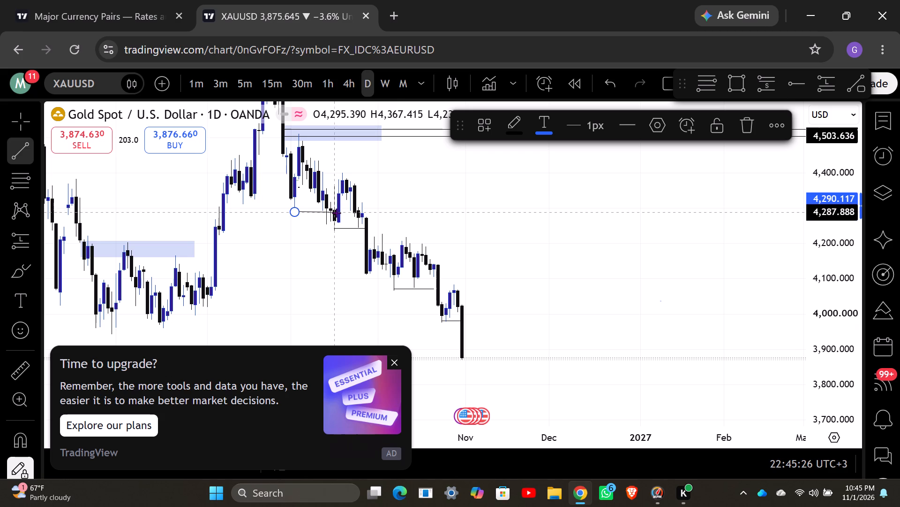
left_click_drag(336, 213, 334, 211)
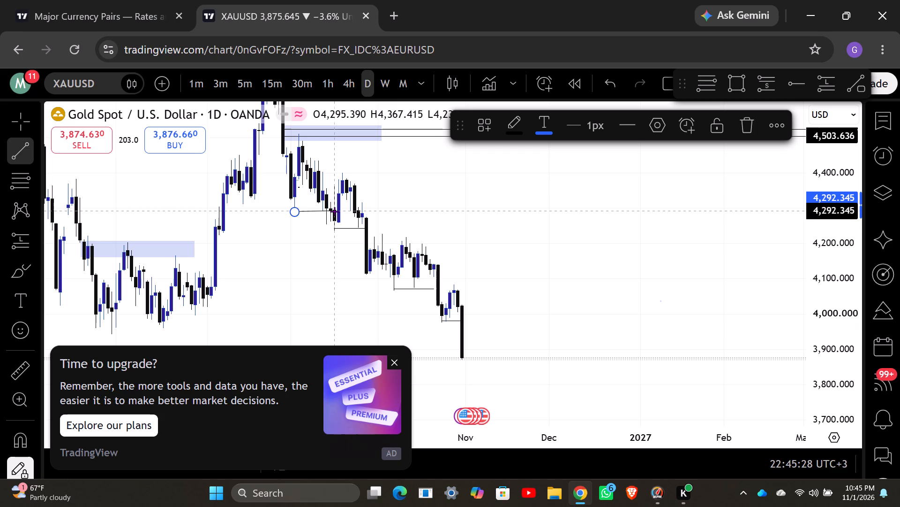
left_click_drag(334, 211, 335, 212)
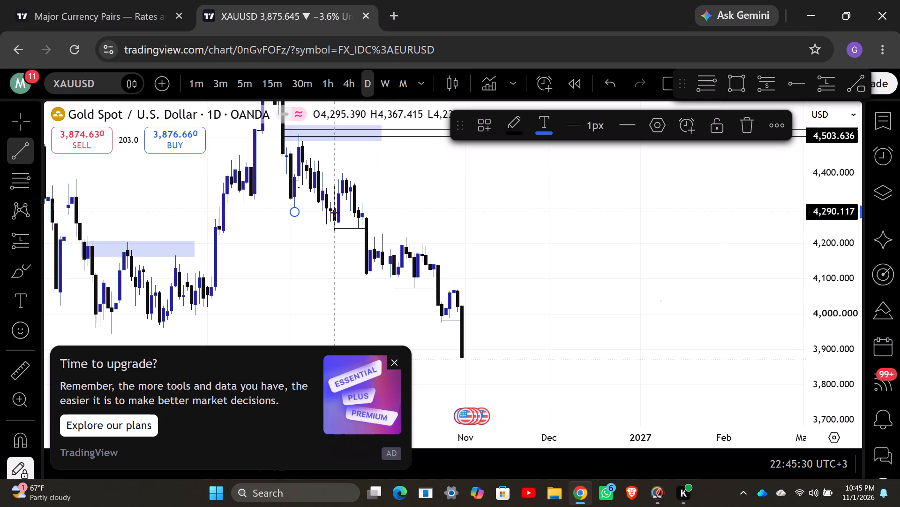
left_click_drag(335, 212, 336, 212)
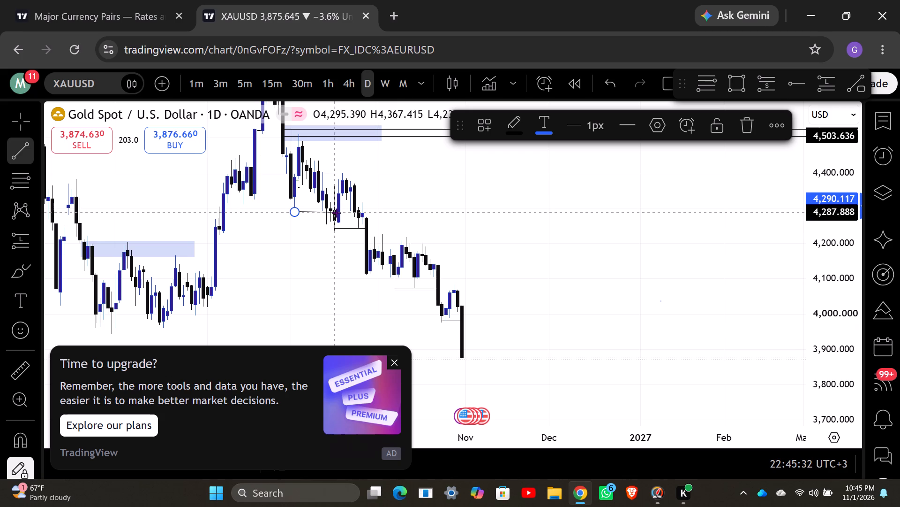
left_click(336, 213)
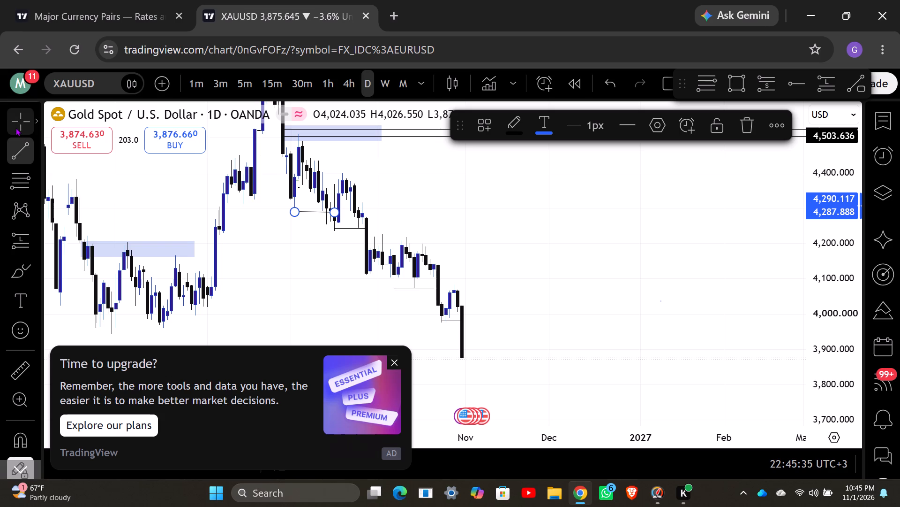
left_click(15, 128)
left_click(281, 238)
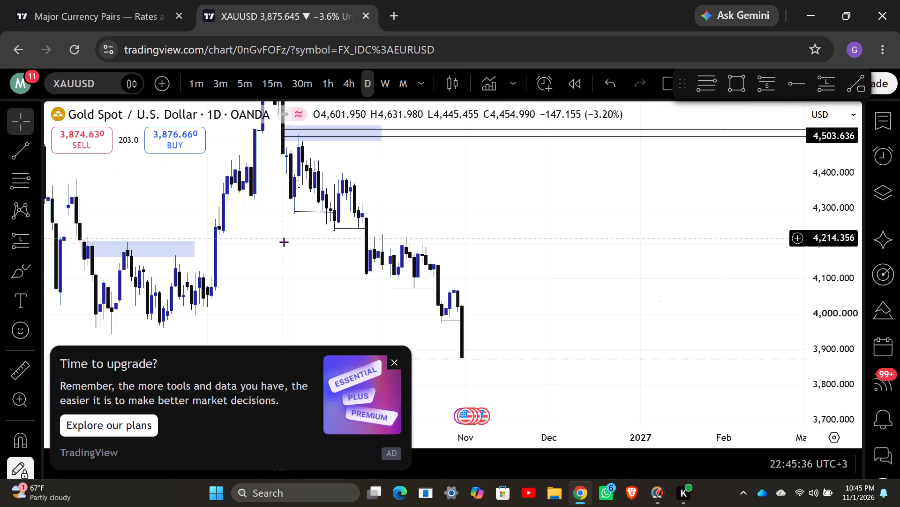
Dismiss the upgrade advertisement covering the chart.
left_click_drag(305, 259, 261, 261)
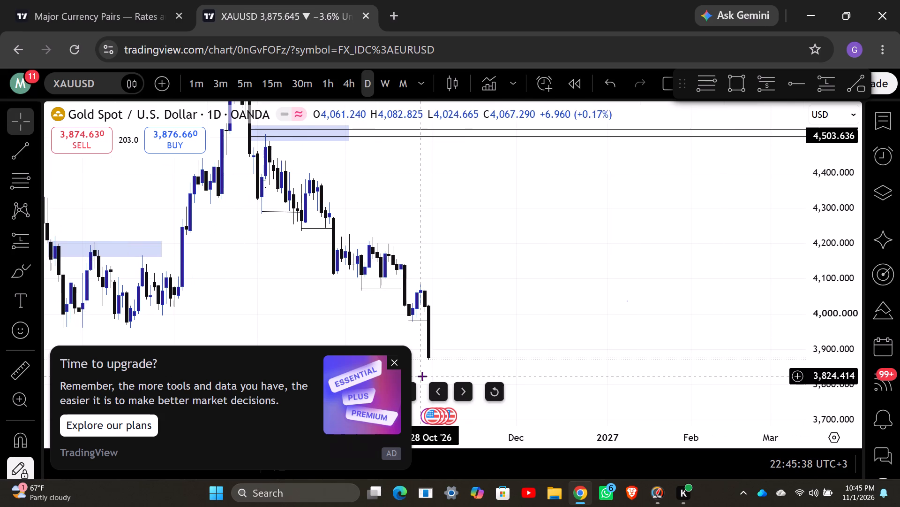
left_click(394, 364)
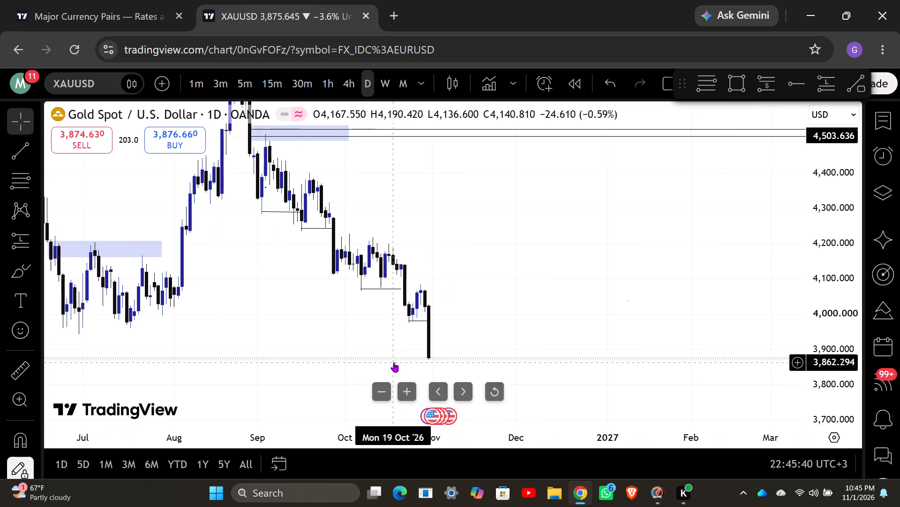
Draw a Fib retracement from the 3 September swing high at about 4,514 down to about 4,235 at 22 September.
scroll(849, 289, "down", 2)
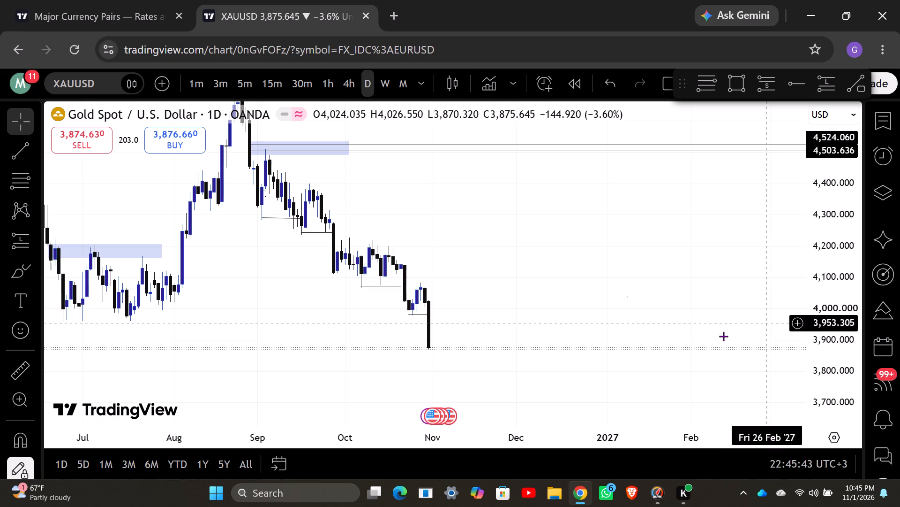
left_click_drag(479, 259, 523, 318)
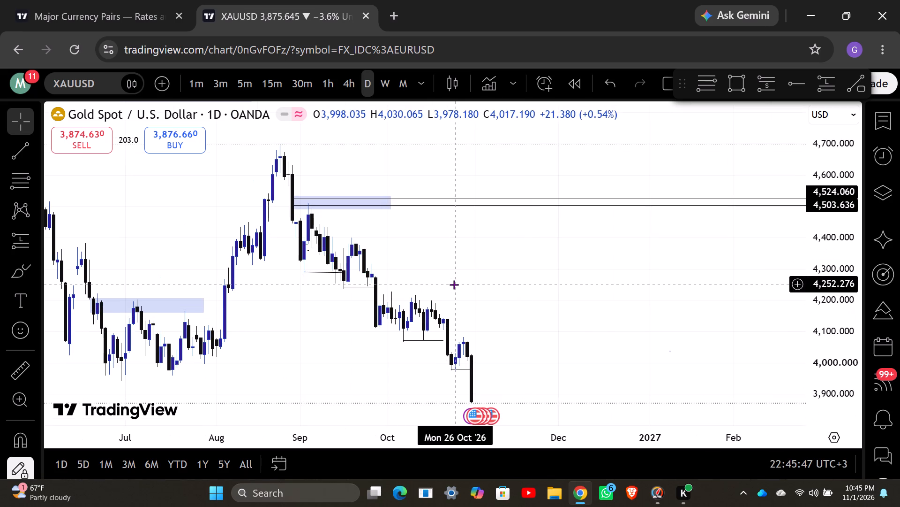
scroll(454, 284, "up", 1)
left_click_drag(454, 286, 457, 286)
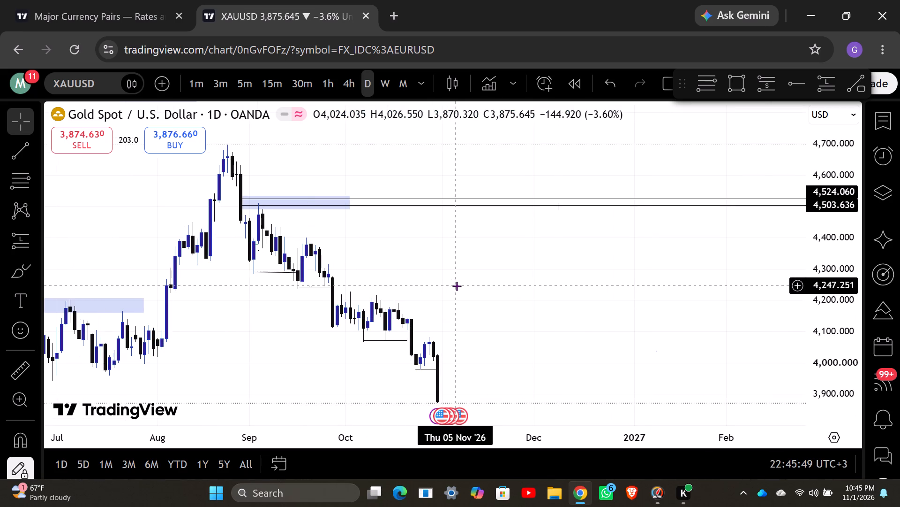
left_click_drag(457, 286, 526, 275)
scroll(836, 270, "down", 1)
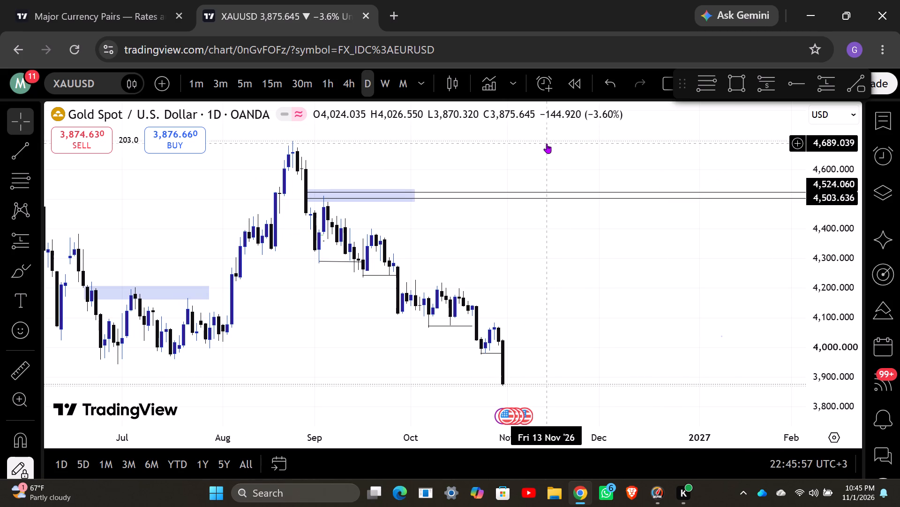
left_click(703, 79)
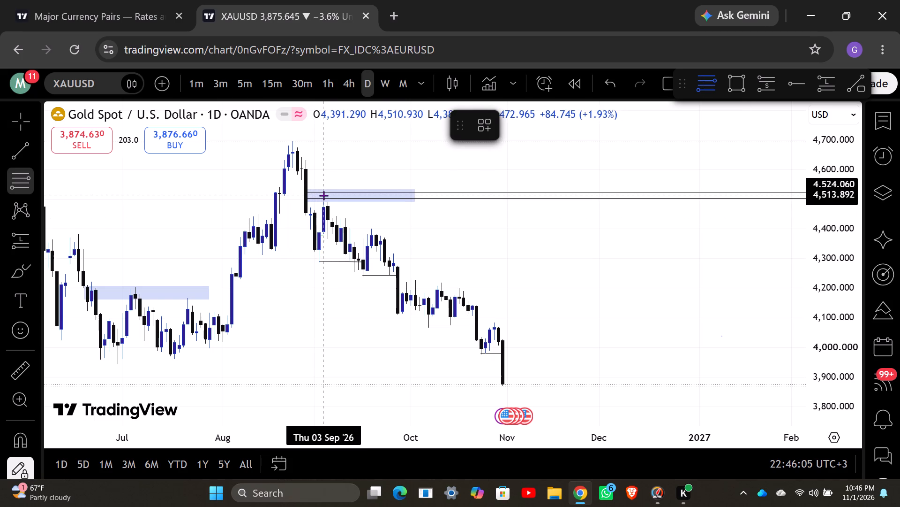
left_click_drag(323, 195, 368, 242)
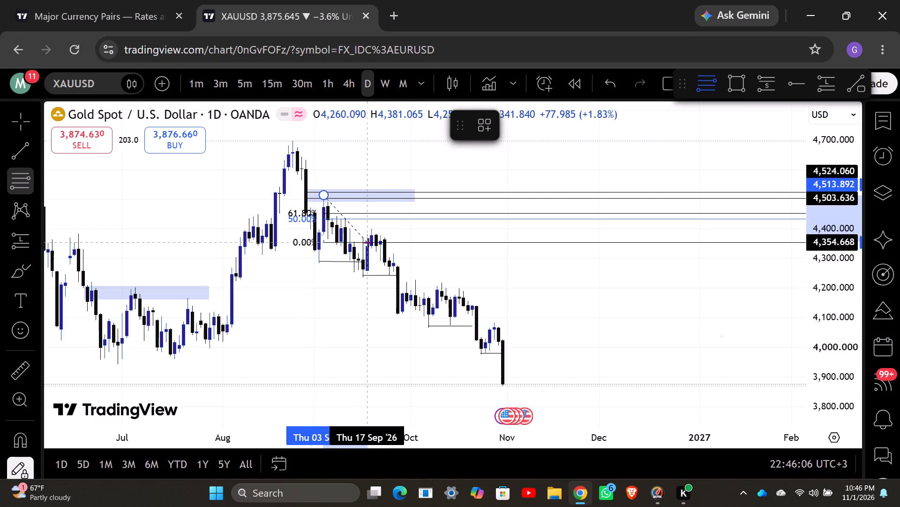
left_click_drag(368, 242, 375, 276)
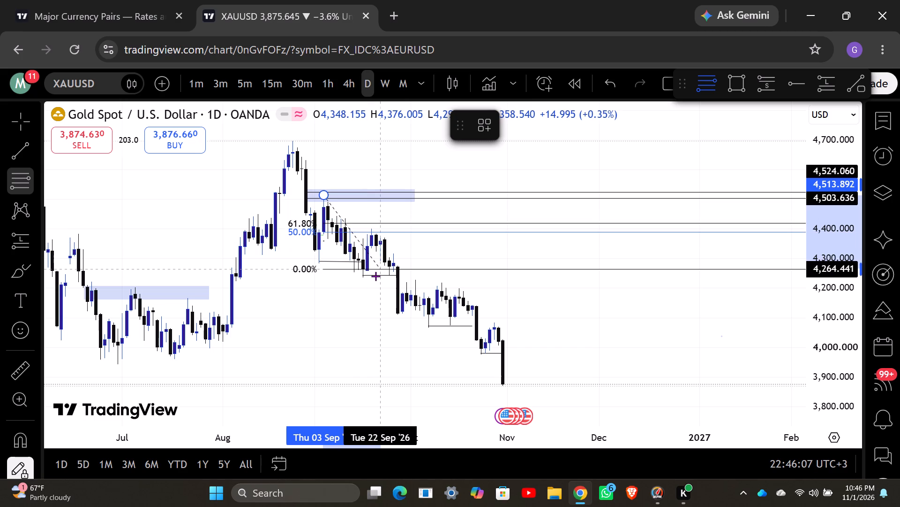
left_click_drag(375, 276, 375, 278)
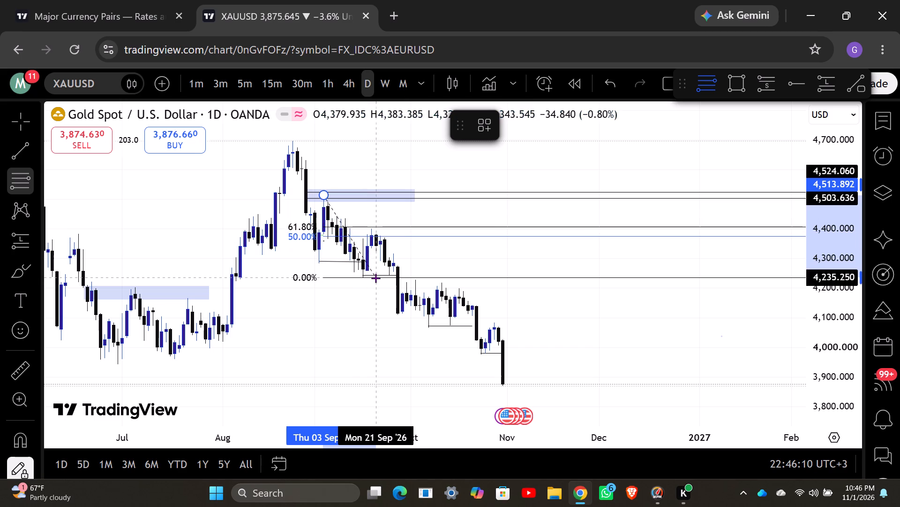
left_click_drag(375, 278, 375, 277)
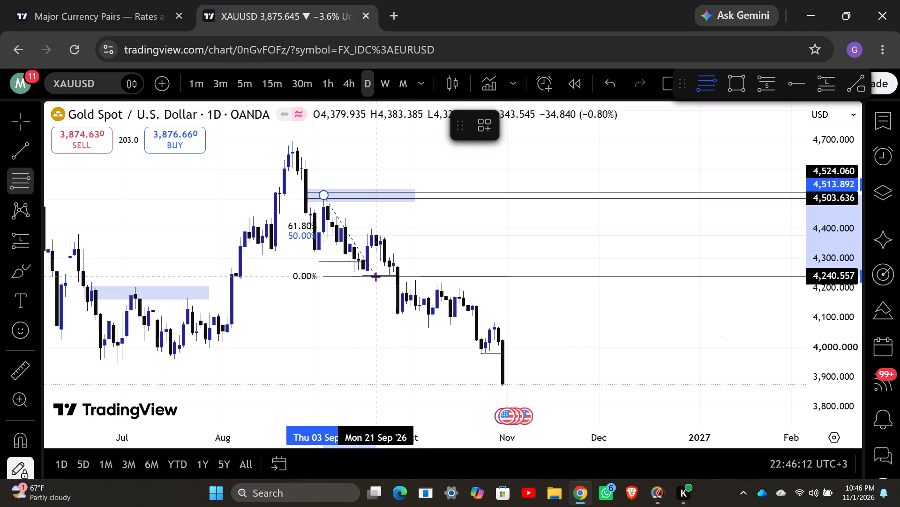
left_click_drag(375, 277, 379, 278)
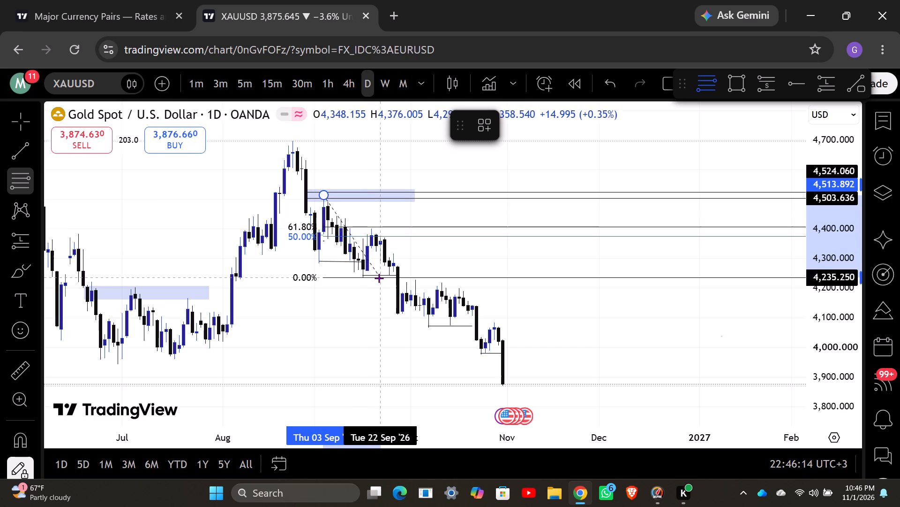
left_click_drag(379, 278, 379, 278)
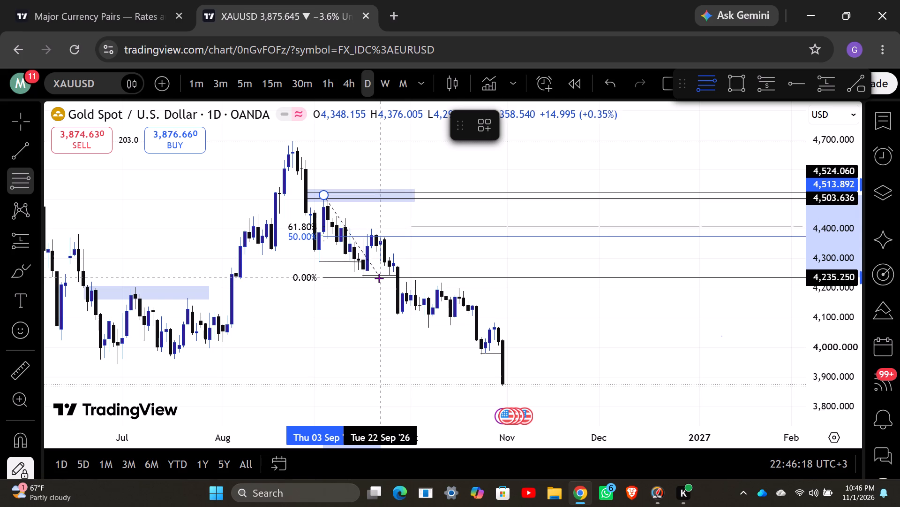
left_click(379, 278)
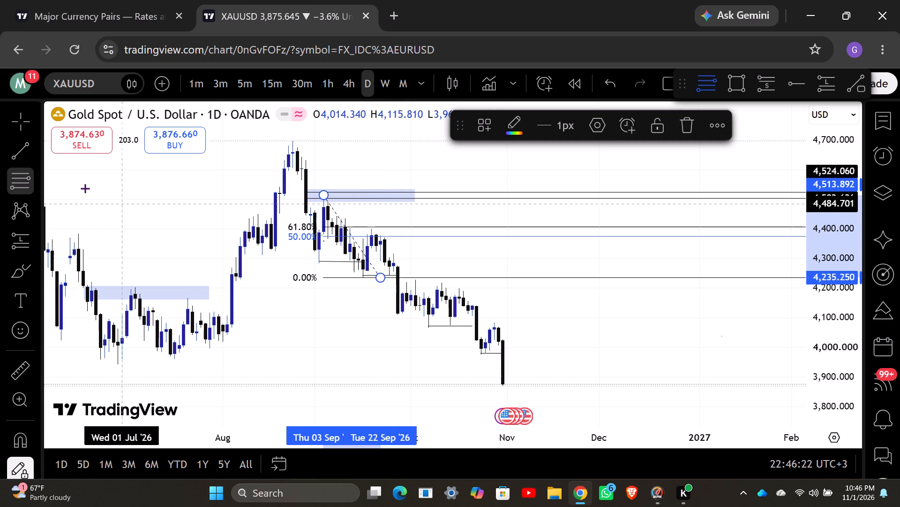
left_click(22, 119)
left_click(405, 363)
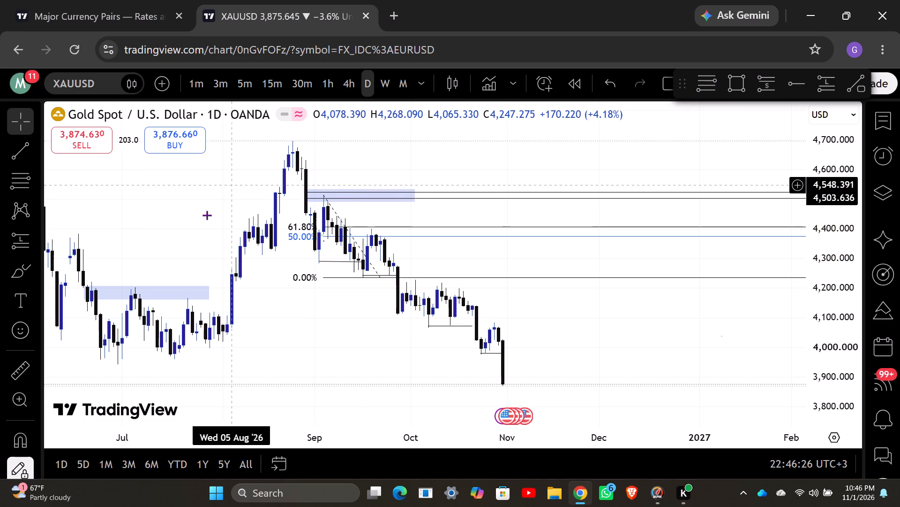
Start a rectangle drawing for a price zone on the daily gold chart.
left_click(734, 88)
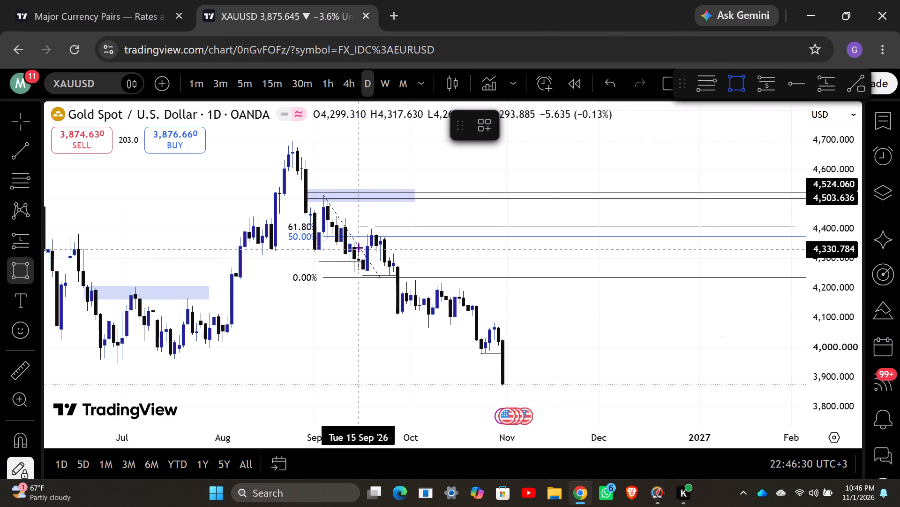
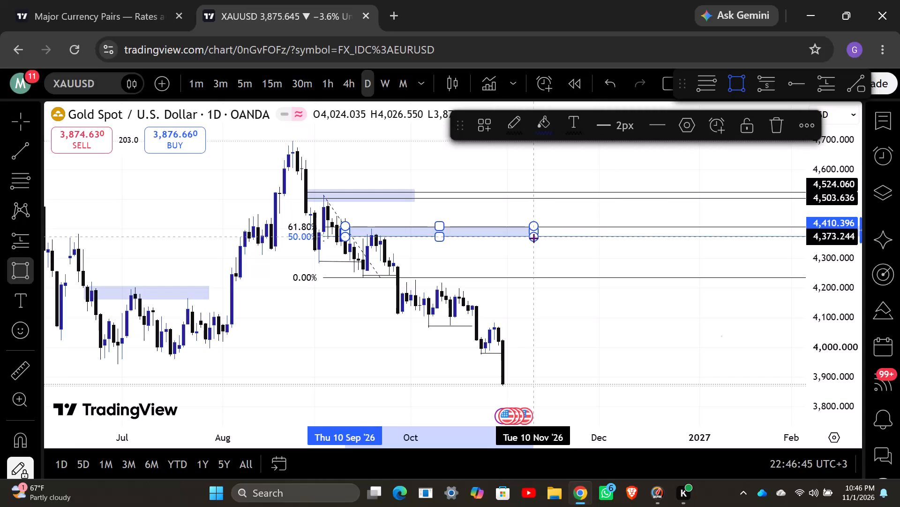
Leave the rectangle tool and deselect the price zone drawn between the 61.8% and 50% Fib levels.
left_click(15, 120)
left_click(347, 303)
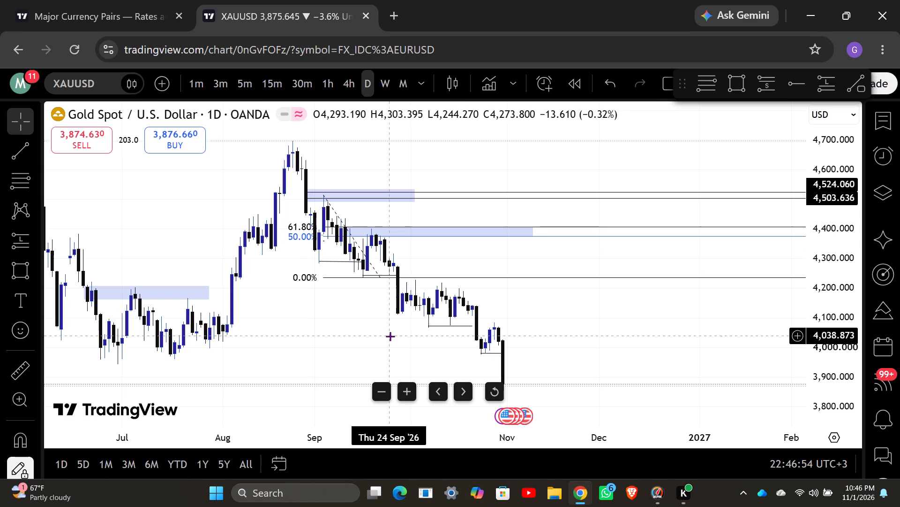
Switch the gold chart to the 4-hour timeframe and examine the downtrend around the Fib retracement, price zones and swing-low lines.
left_click_drag(345, 325, 366, 333)
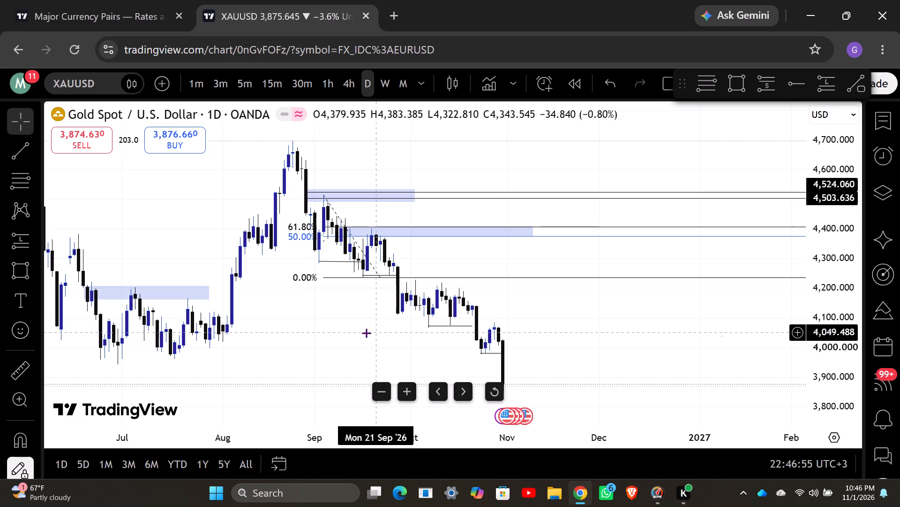
left_click_drag(366, 333, 296, 320)
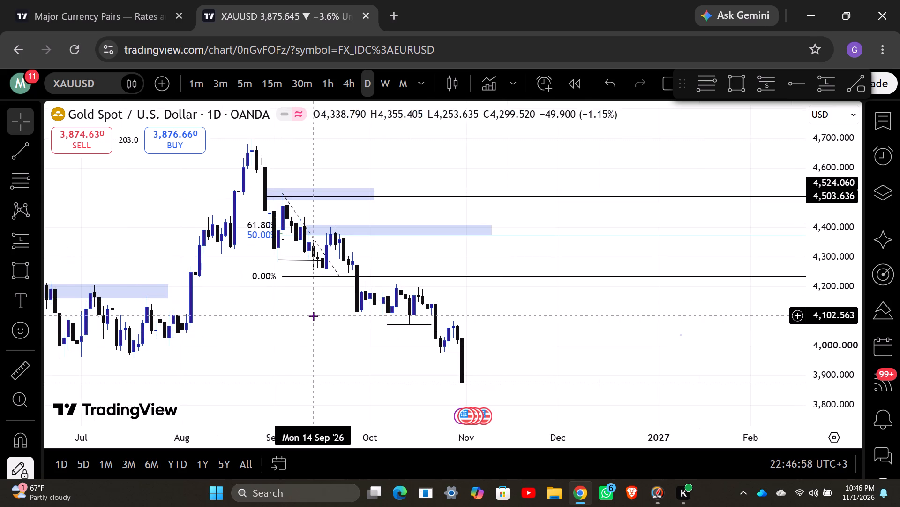
left_click_drag(313, 316, 282, 293)
left_click(349, 75)
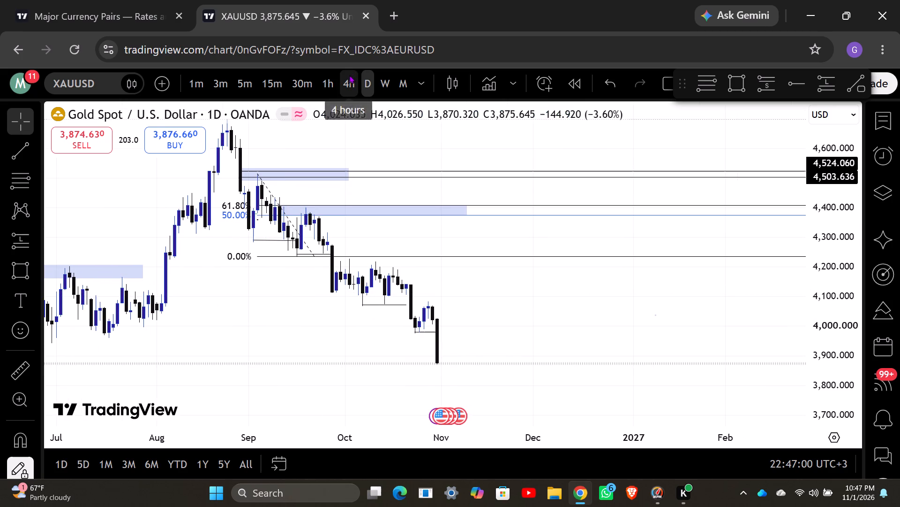
scroll(320, 297, "down", 11)
left_click_drag(349, 322, 468, 346)
scroll(844, 284, "up", 3)
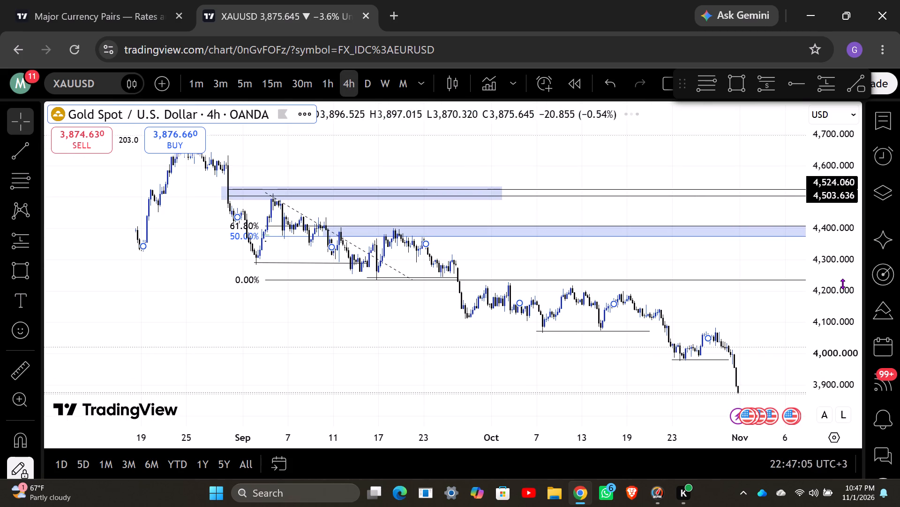
left_click_drag(451, 336, 452, 336)
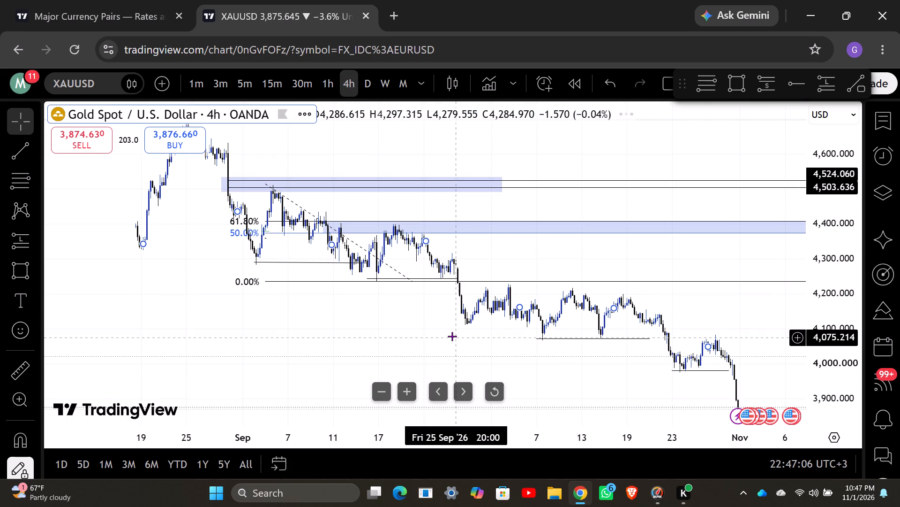
left_click_drag(452, 336, 446, 381)
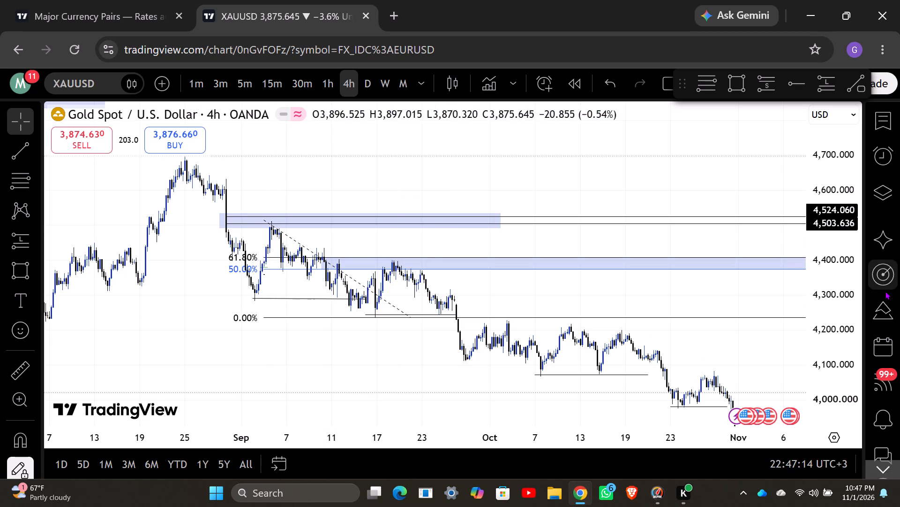
scroll(835, 292, "up", 4)
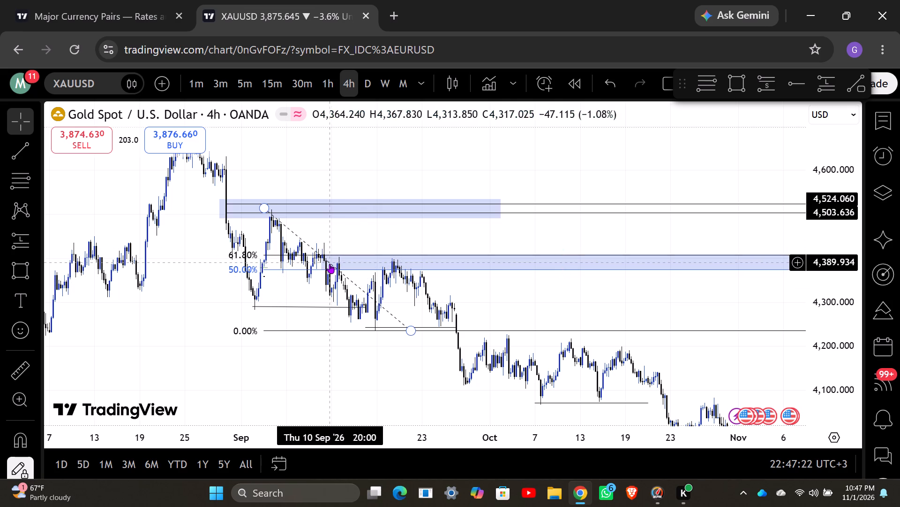
Switch the gold chart to the 30-minute timeframe to examine price action in finer detail.
left_click(307, 85)
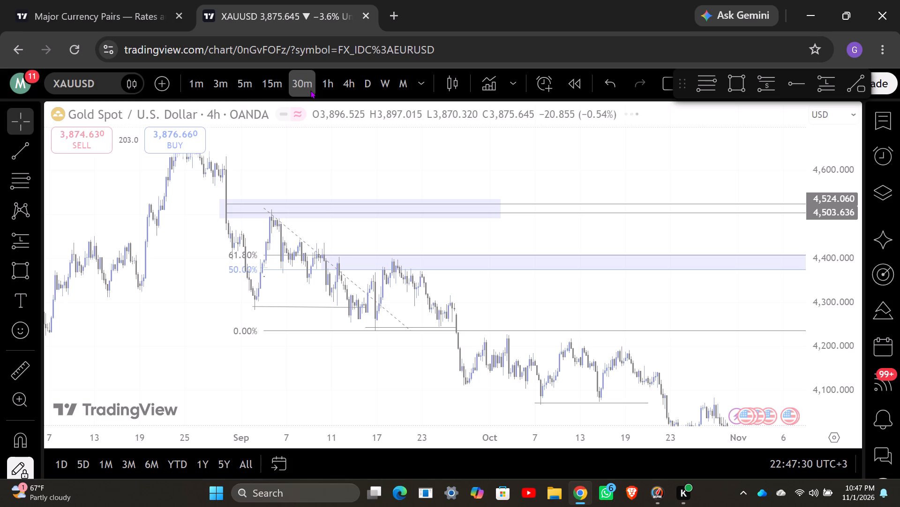
scroll(662, 308, "down", 2)
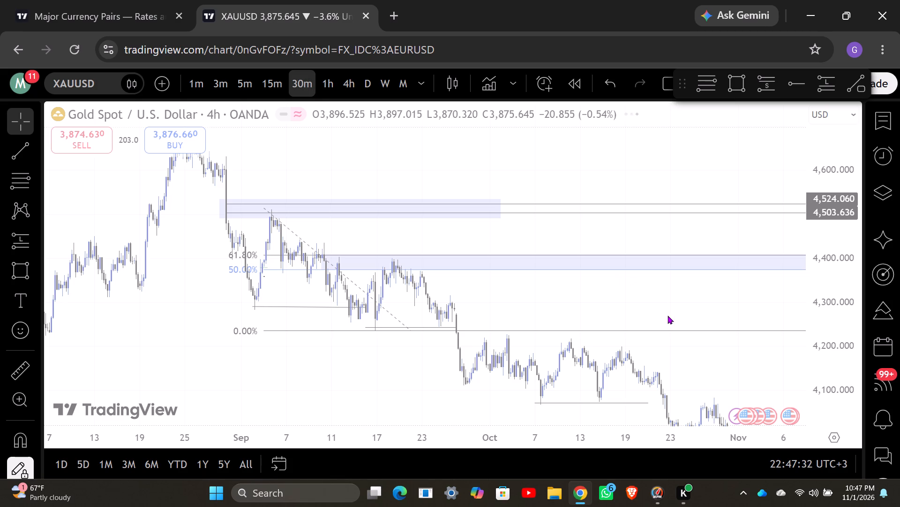
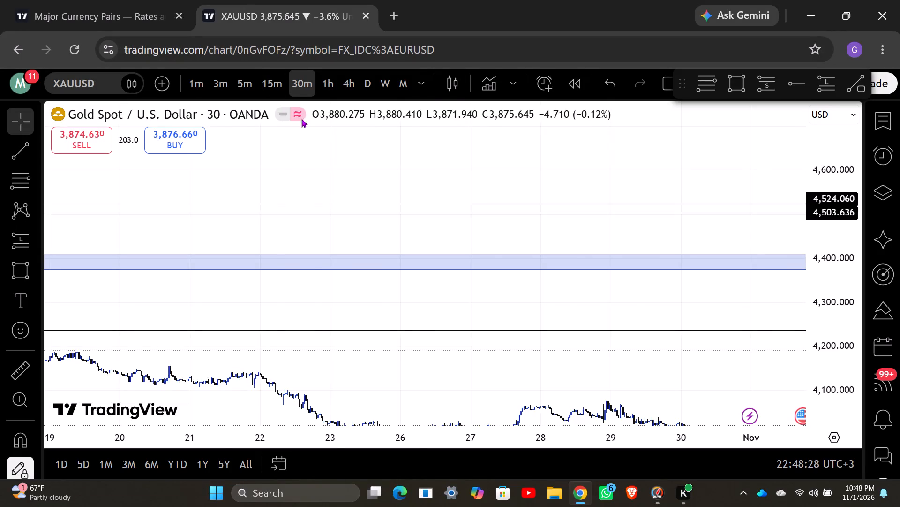
Trace the 30-minute gold price action back from late October to mid-September, past the swing-low lines.
scroll(283, 196, "down", 1)
scroll(359, 275, "down", 3)
left_click_drag(439, 314, 641, 288)
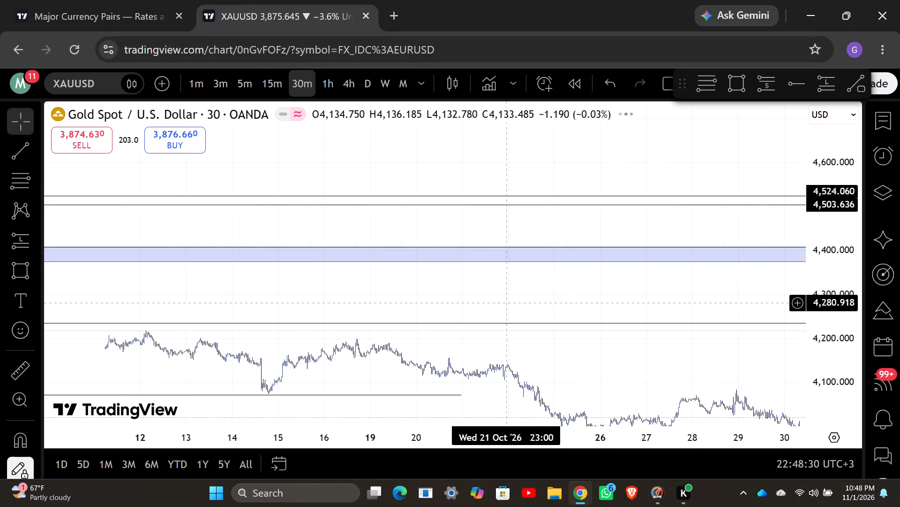
left_click_drag(641, 288, 807, 285)
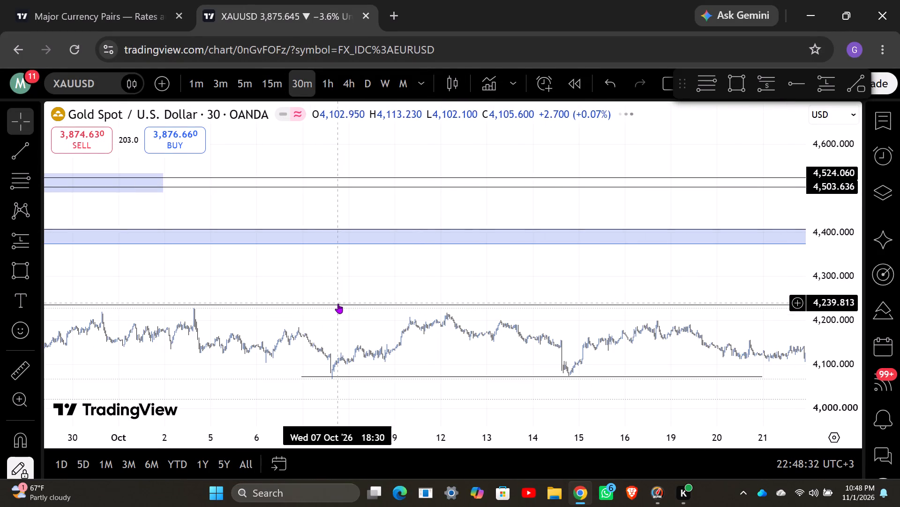
left_click_drag(299, 278, 744, 234)
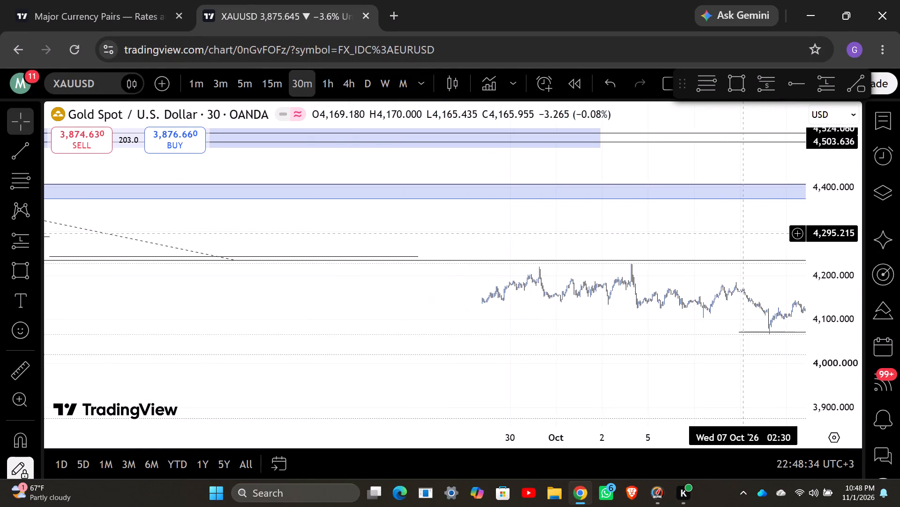
left_click_drag(744, 234, 747, 239)
scroll(821, 310, "up", 2)
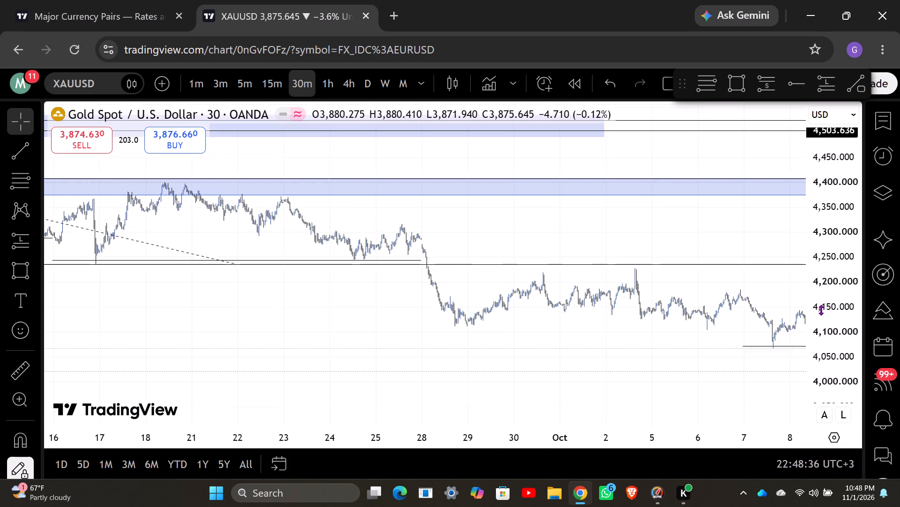
scroll(821, 310, "up", 4)
left_click_drag(337, 315, 342, 318)
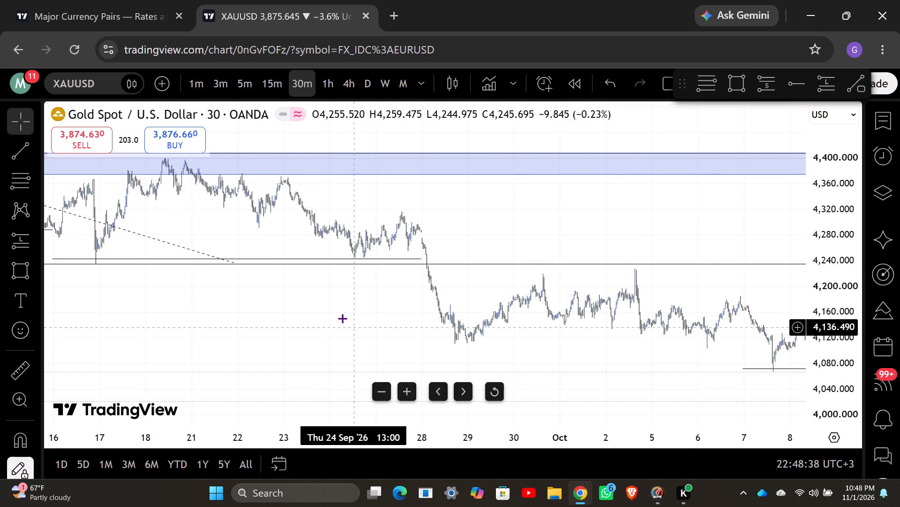
left_click_drag(342, 318, 584, 411)
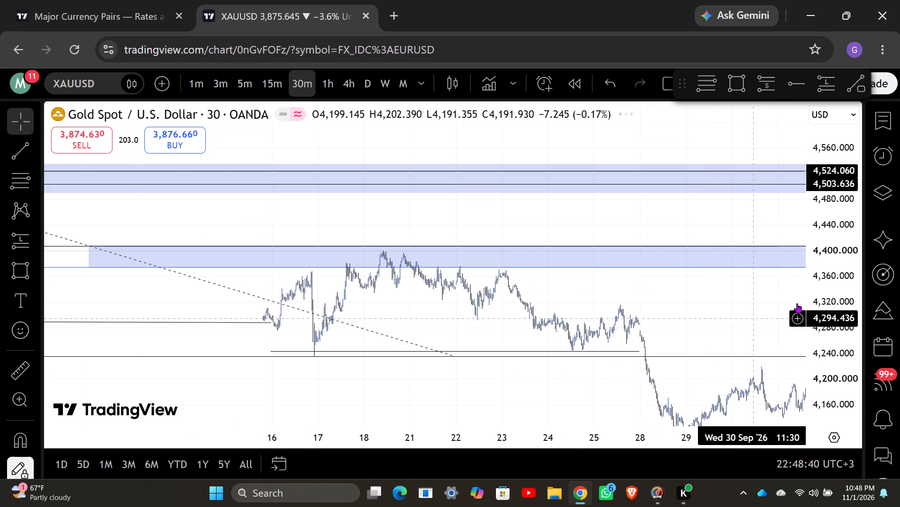
Examine the 30-minute candles from 9 to 23 September around the shaded price zone between about 4,375 and 4,410.
scroll(829, 307, "up", 8)
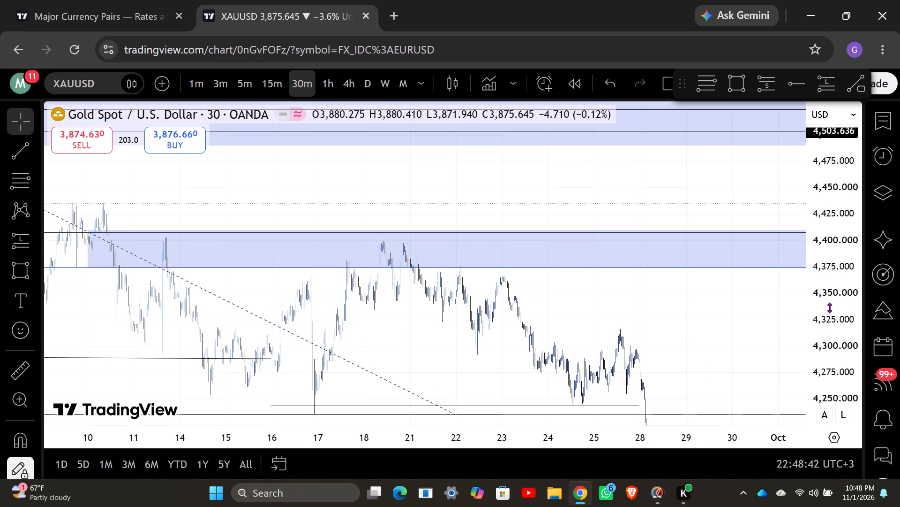
scroll(829, 305, "up", 3)
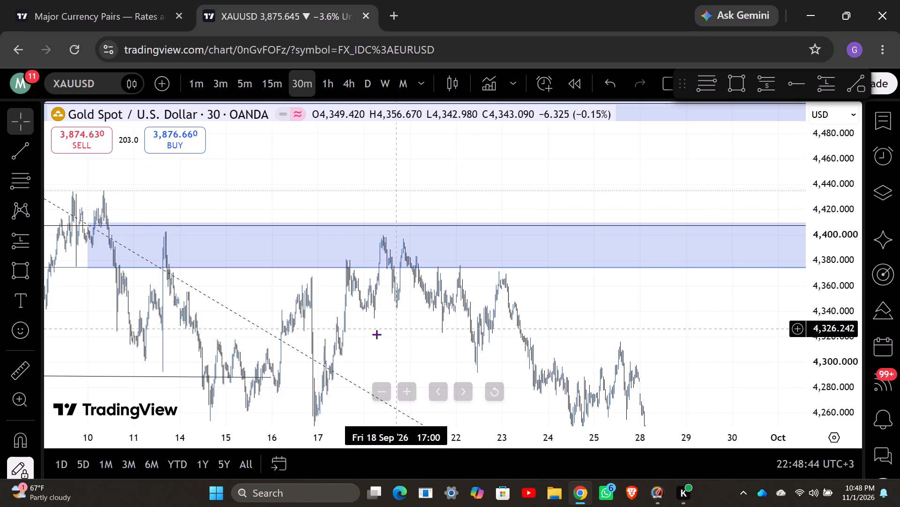
scroll(376, 334, "up", 1)
left_click_drag(329, 356, 540, 346)
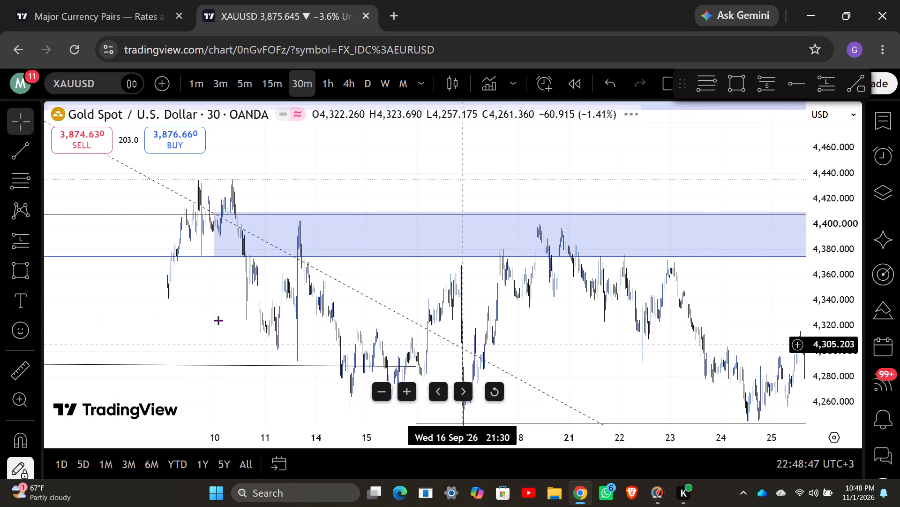
left_click_drag(211, 319, 275, 344)
scroll(275, 344, "up", 3)
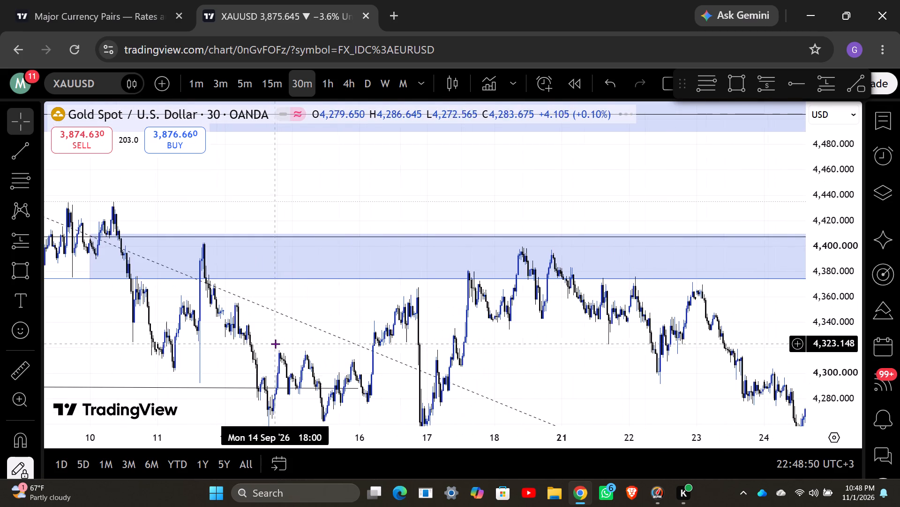
left_click_drag(112, 321, 165, 330)
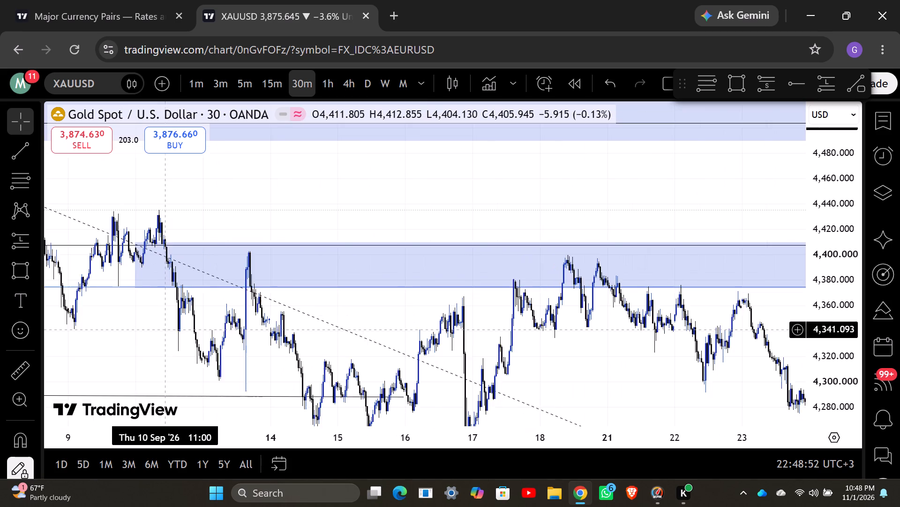
left_click_drag(165, 330, 189, 330)
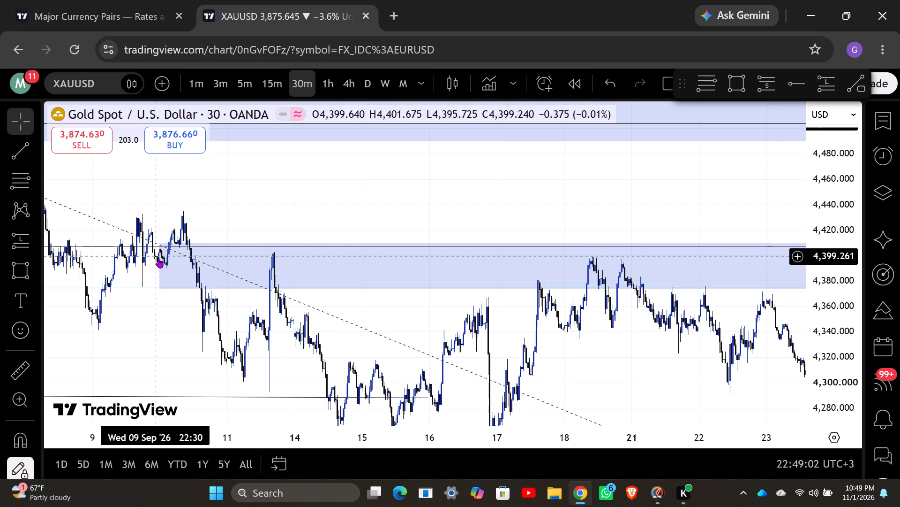
Switch the gold chart to the 1-hour timeframe and examine September price action around the shaded zone and swing-low lines.
left_click(330, 84)
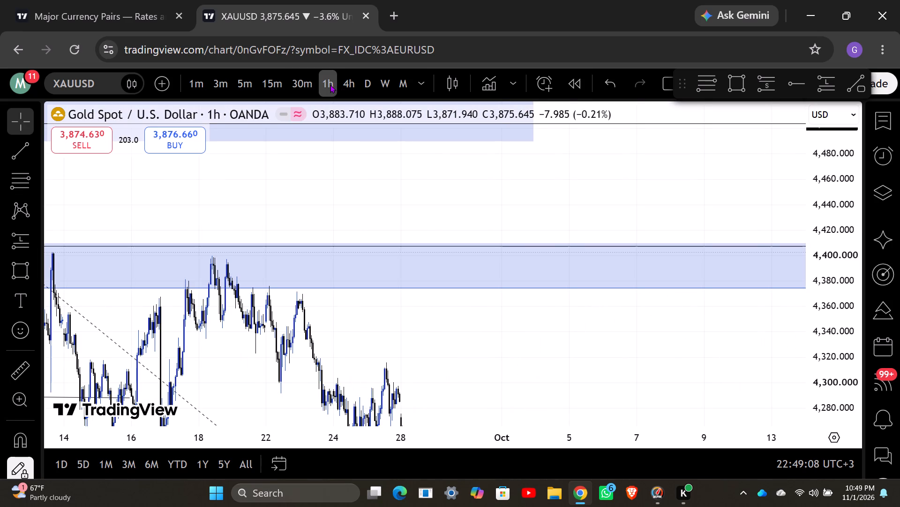
left_click_drag(269, 359, 268, 360)
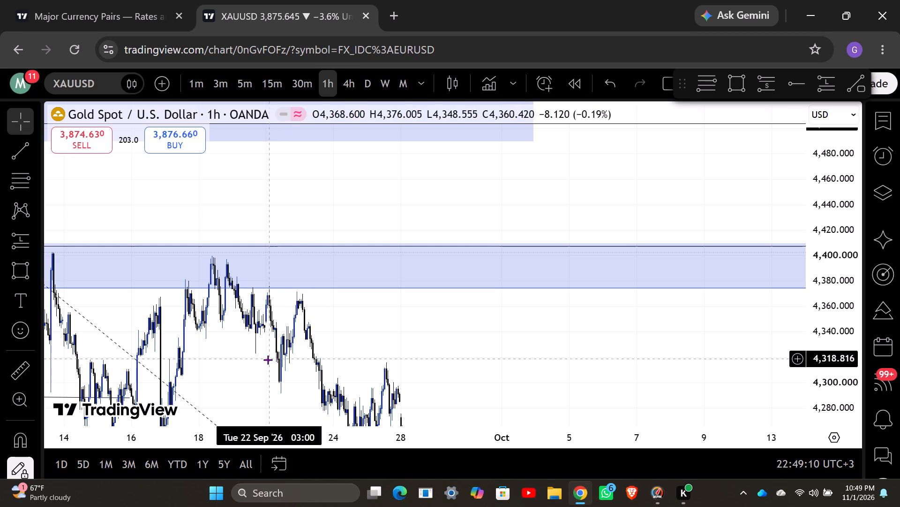
left_click_drag(268, 360, 483, 294)
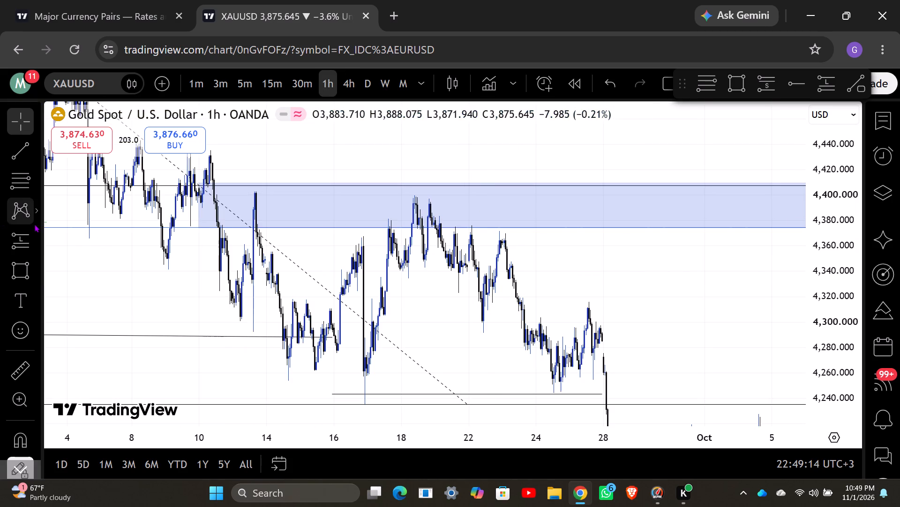
left_click_drag(138, 256, 157, 327)
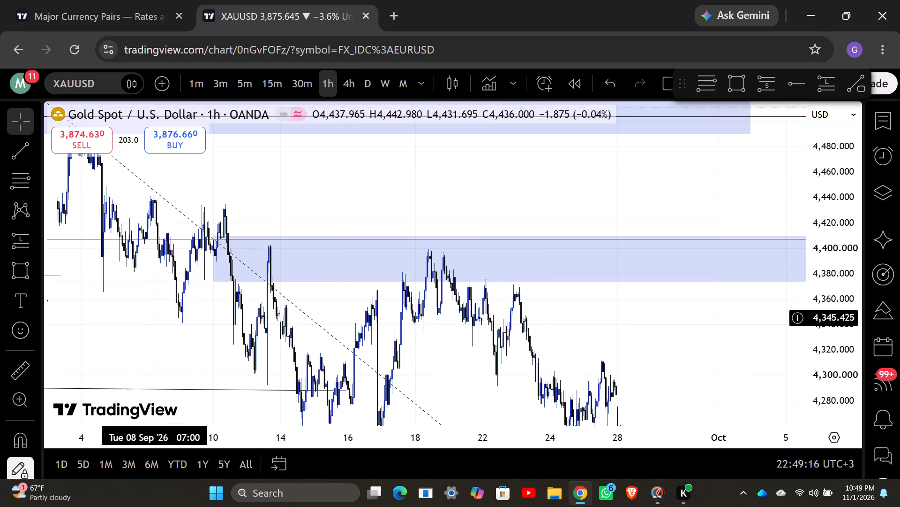
left_click_drag(157, 327, 161, 340)
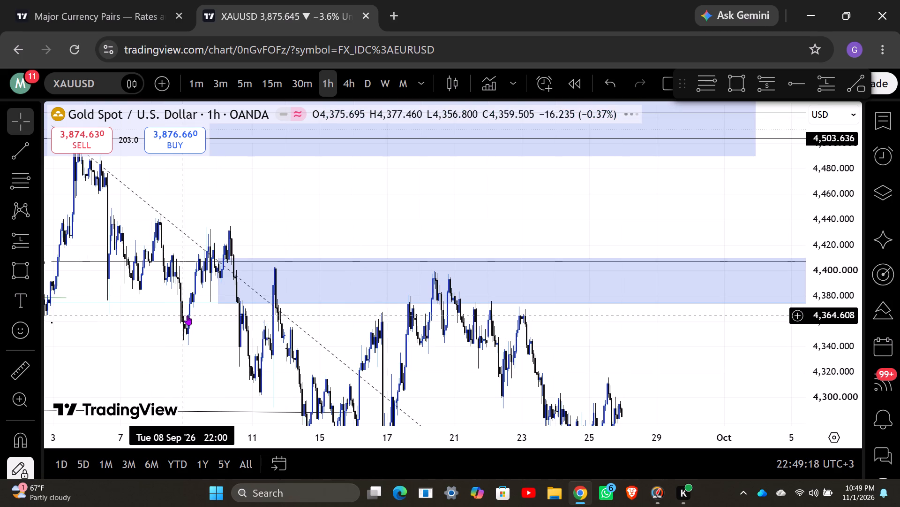
scroll(212, 323, "up", 1)
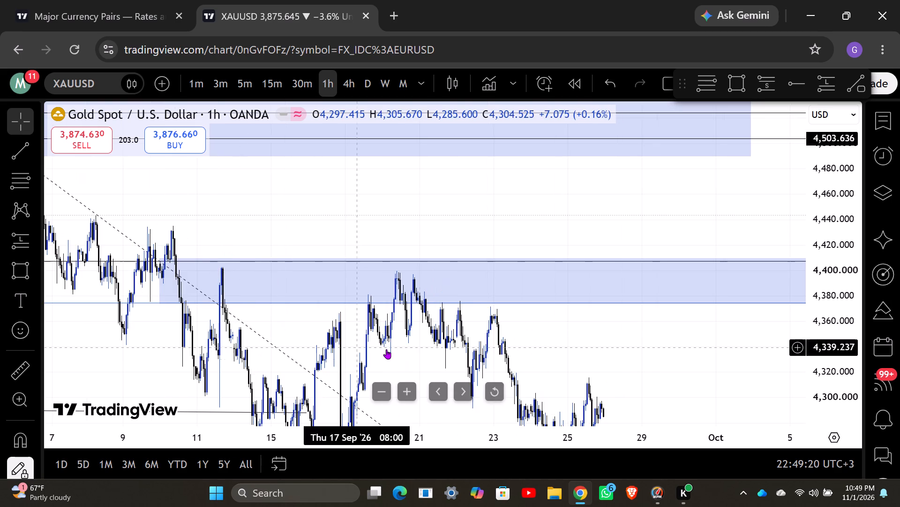
left_click_drag(419, 362, 425, 210)
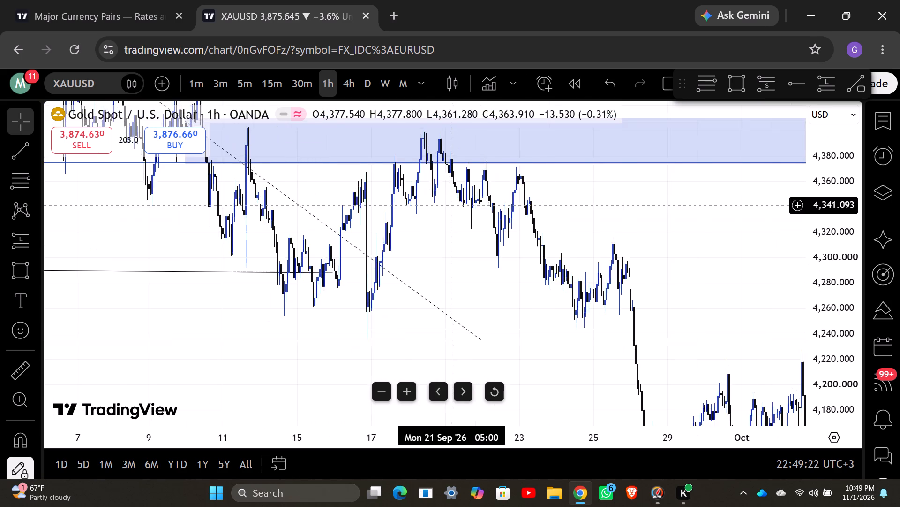
left_click_drag(425, 210, 452, 250)
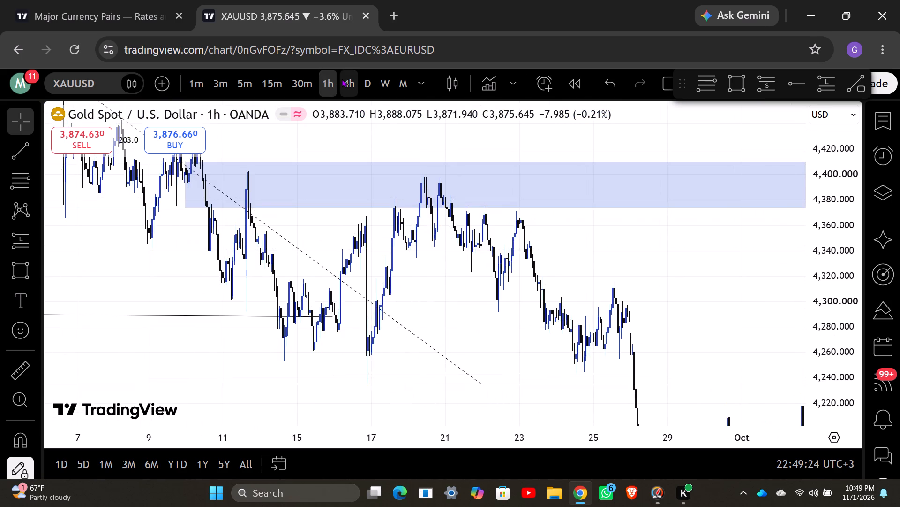
Switch the gold chart to the daily timeframe.
left_click(342, 79)
left_click(364, 79)
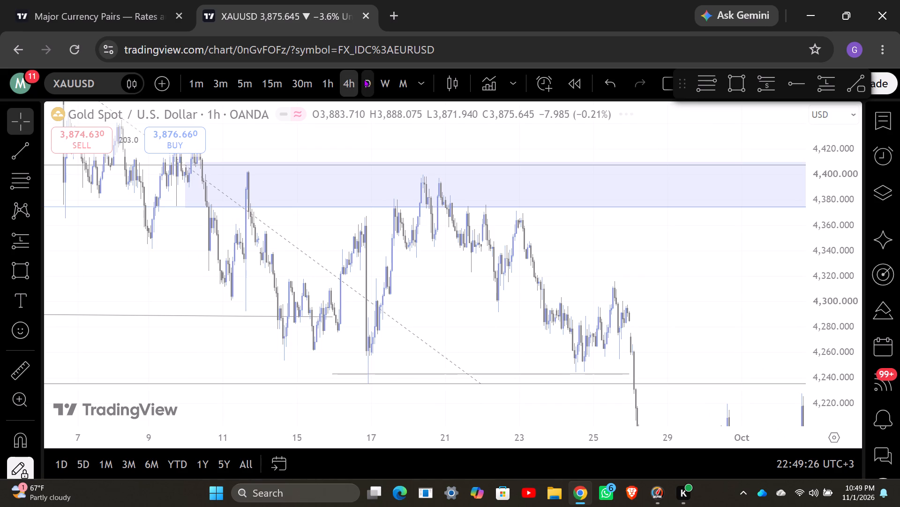
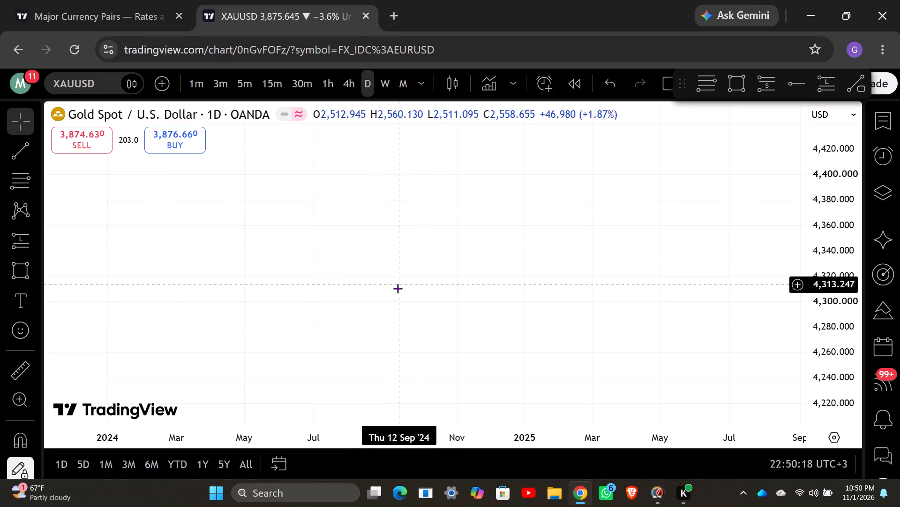
Search the daily gold chart for the price candles, around the 2023 to 2024 dates and prices of about 3,760 to 4,400.
left_click_drag(386, 291, 617, 128)
left_click_drag(706, 348, 703, 343)
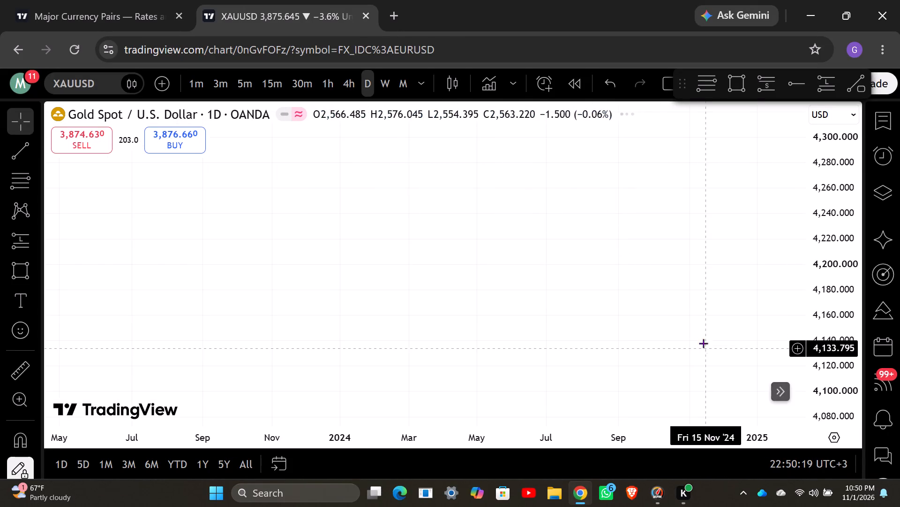
left_click_drag(703, 343, 686, 191)
left_click_drag(699, 207, 733, 277)
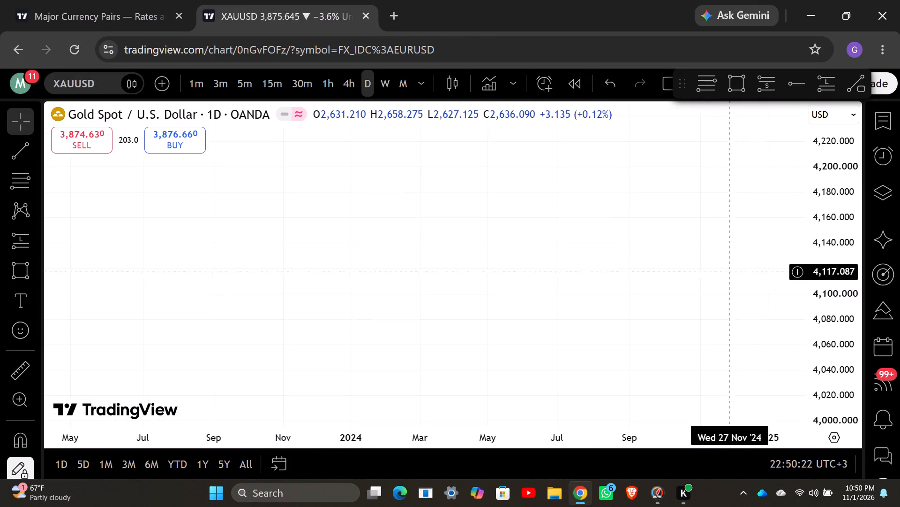
left_click_drag(733, 277, 746, 291)
scroll(841, 260, "down", 3)
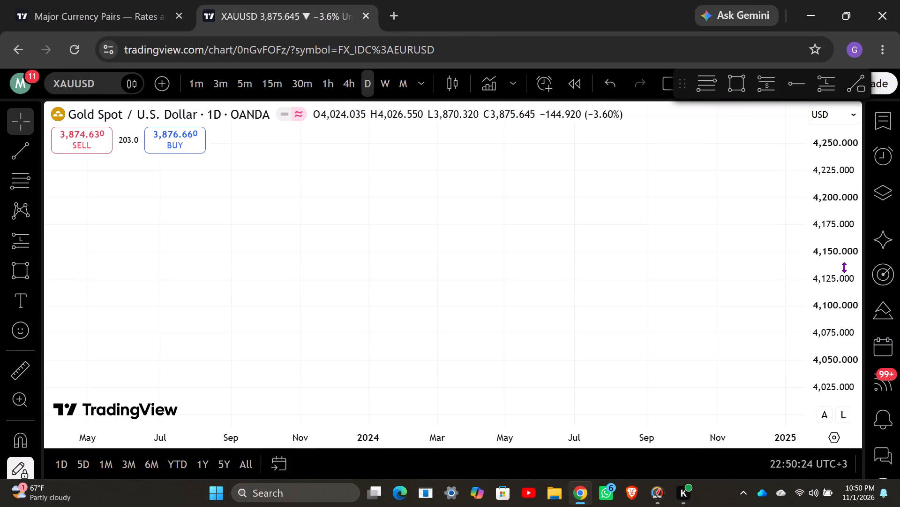
scroll(844, 267, "down", 6)
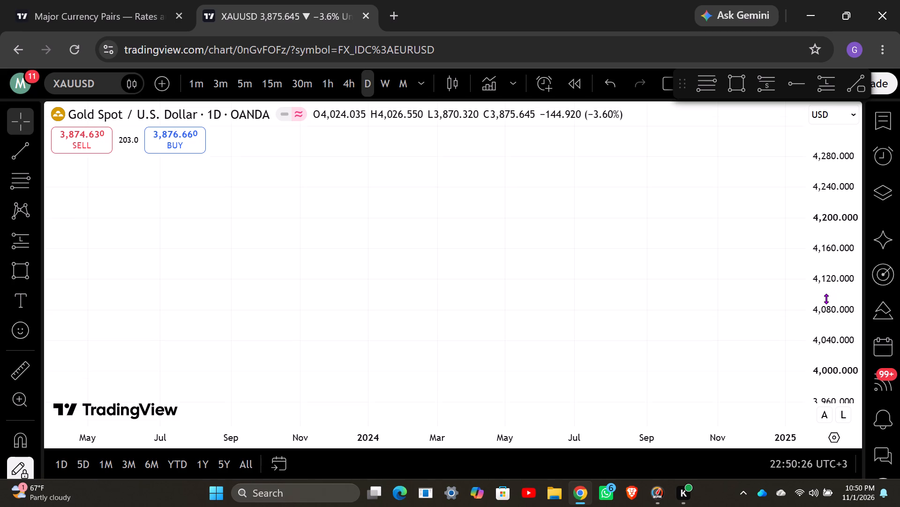
scroll(826, 299, "down", 7)
scroll(697, 306, "down", 1)
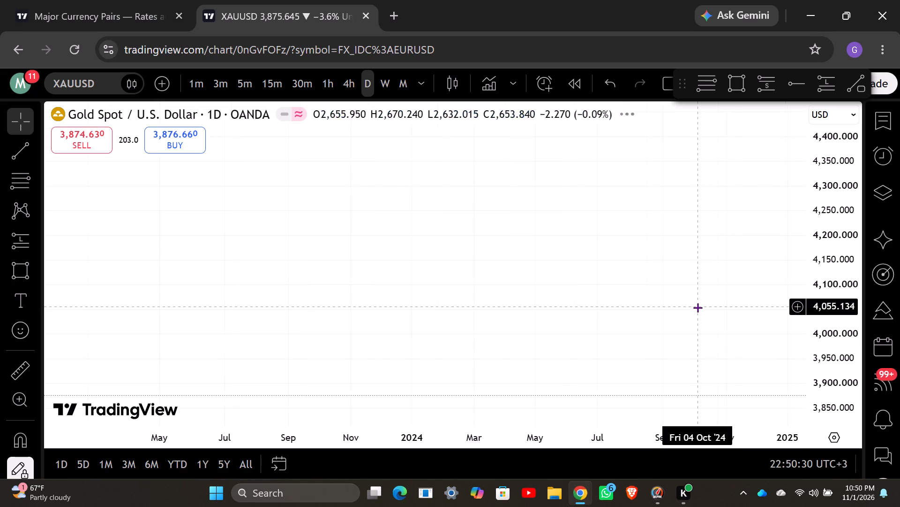
scroll(697, 307, "down", 1)
scroll(697, 308, "up", 4)
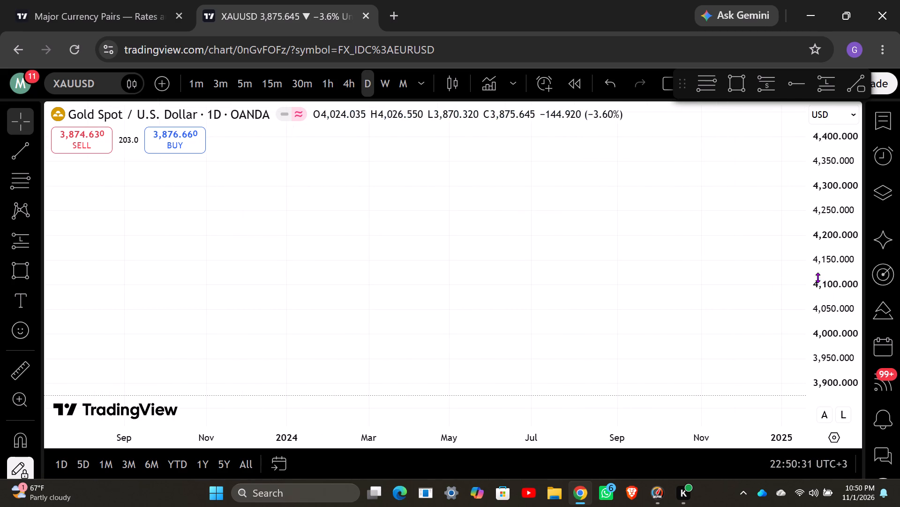
scroll(830, 278, "up", 9)
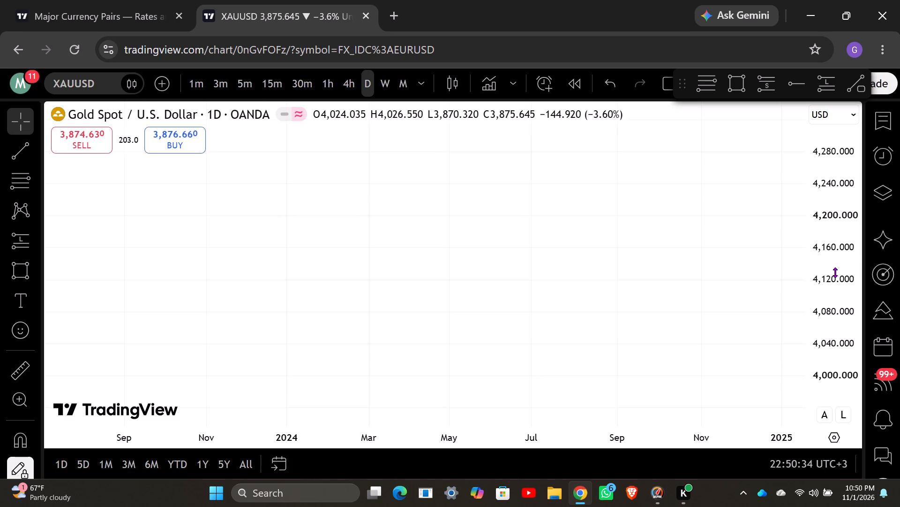
left_click_drag(506, 302, 615, 147)
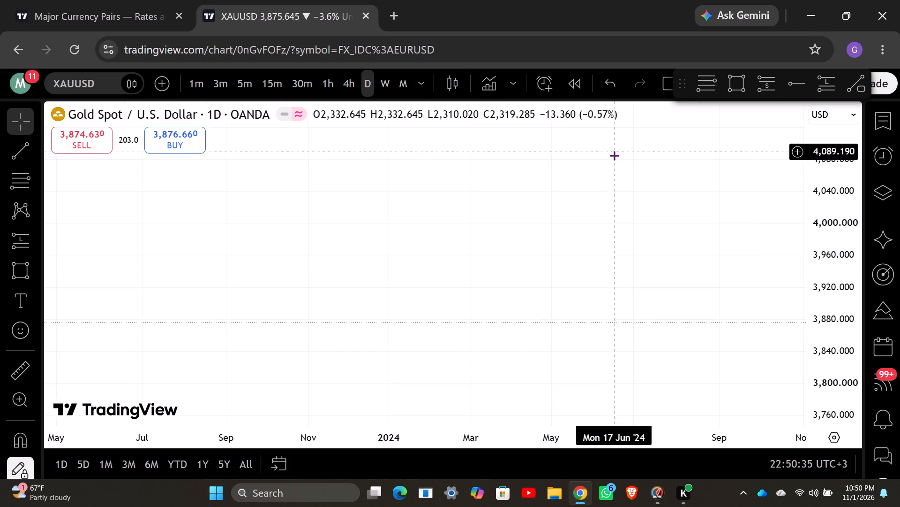
left_click_drag(607, 299, 569, 469)
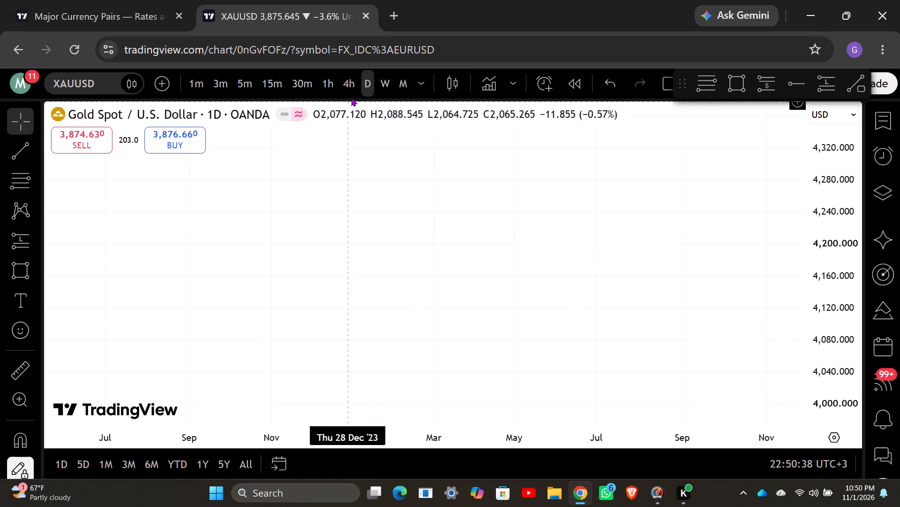
Switch the gold chart to the weekly timeframe and dismiss the broker advertisement covering it.
left_click(375, 89)
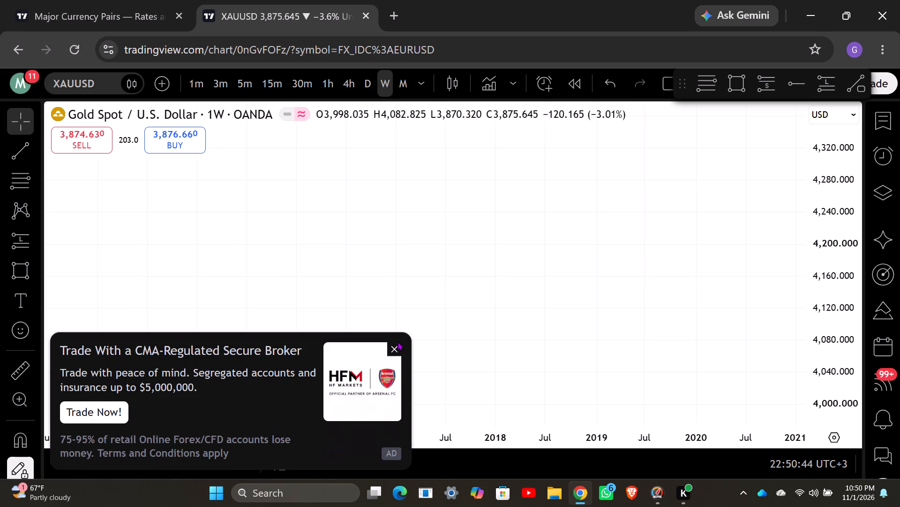
left_click(395, 346)
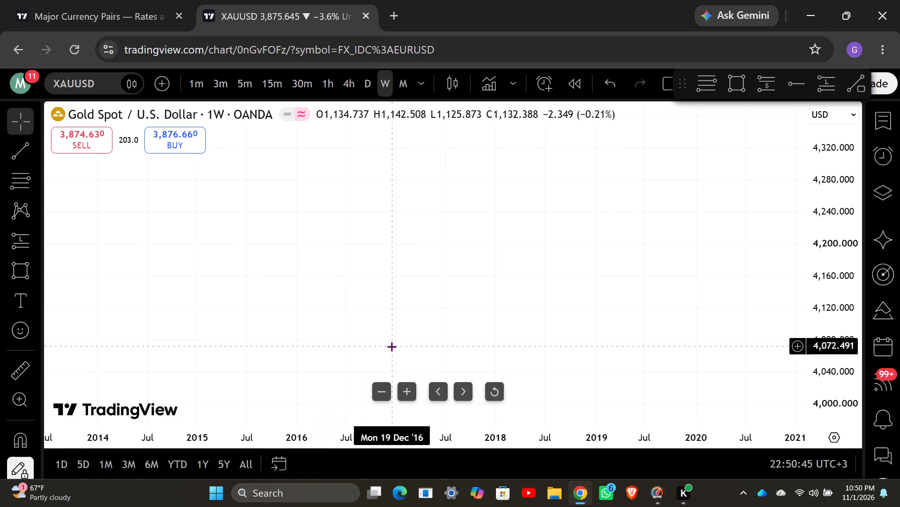